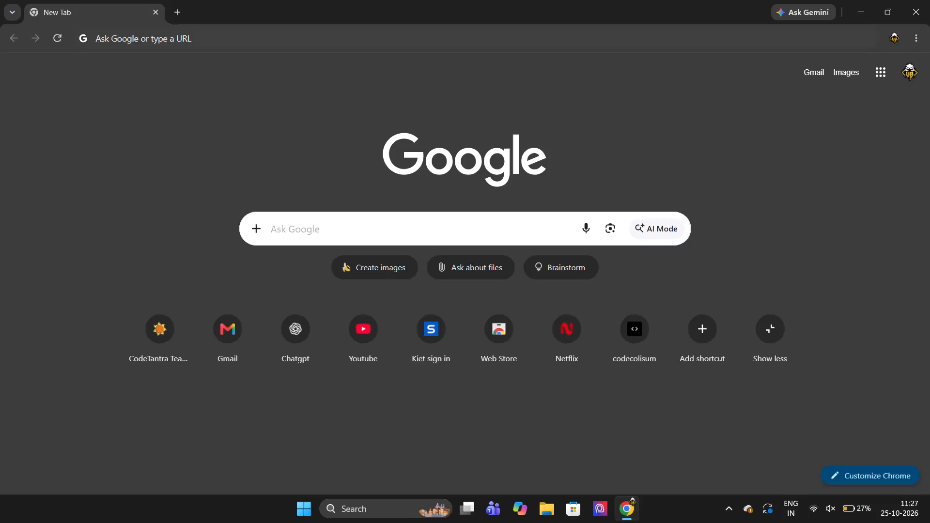
Search Google for tradingview and open the TradingView Charts result.
left_click(490, 236)
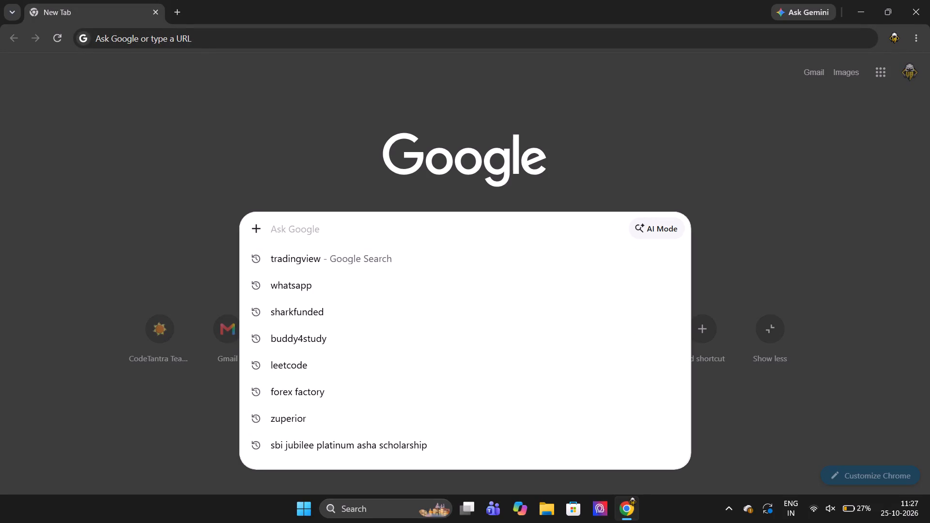
key("Down")
key("Return")
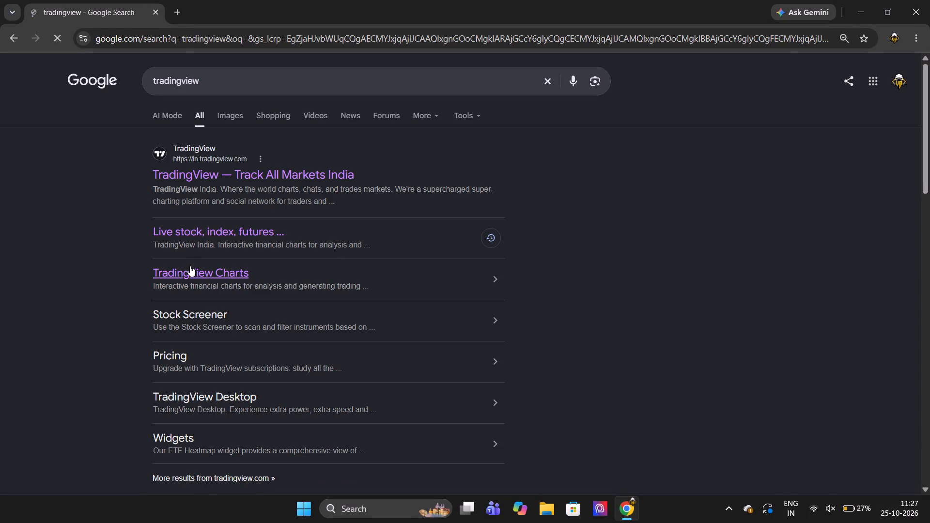
left_click(193, 269)
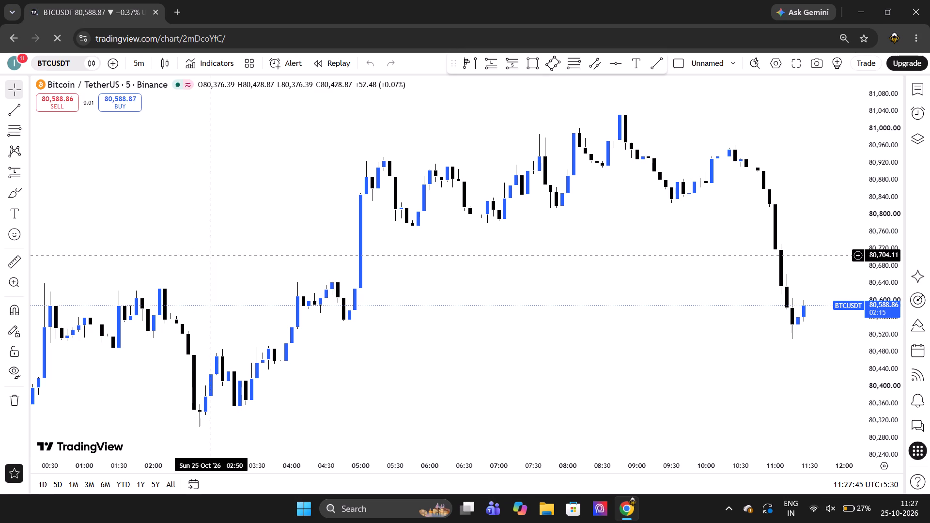
Switch the BTCUSDT chart to the 1-hour interval and review the recent price action and existing drawings.
scroll(213, 256, "down", 2)
scroll(213, 256, "left", 2)
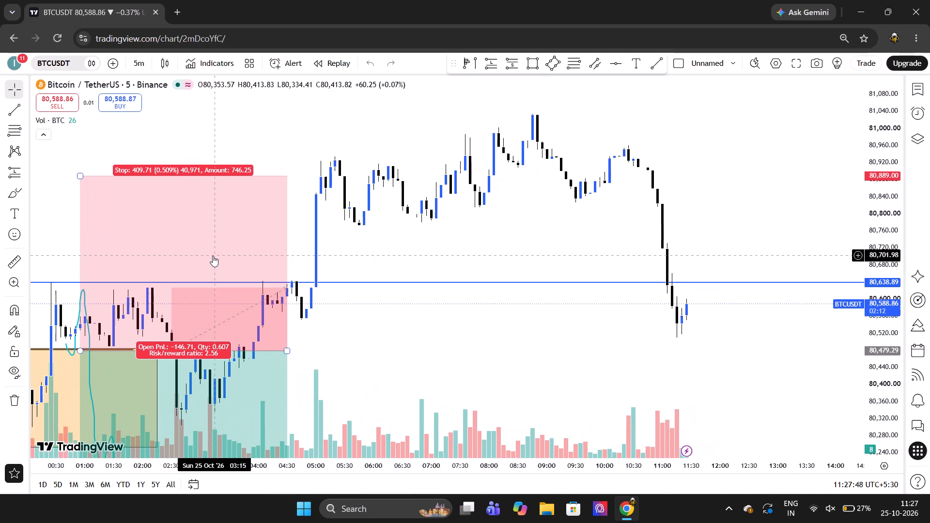
scroll(382, 353, "down", 2)
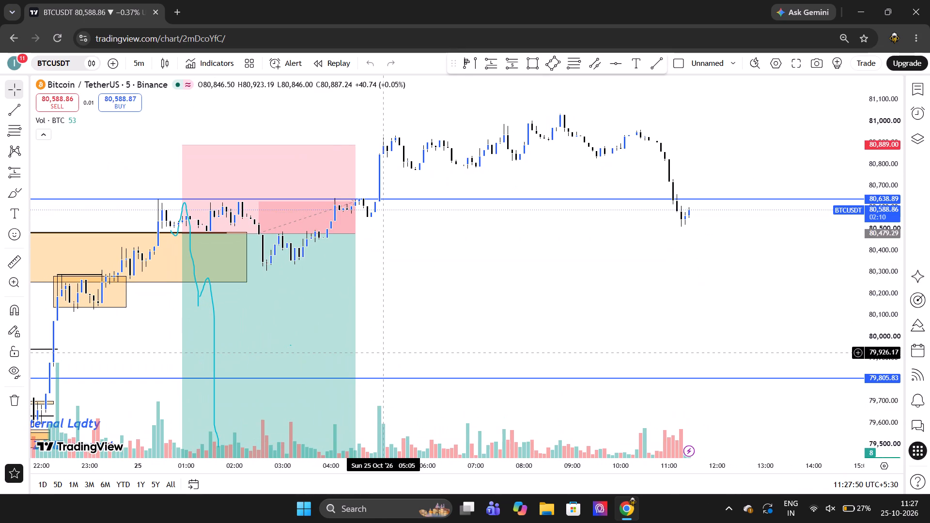
type("1g")
key("BackSpace")
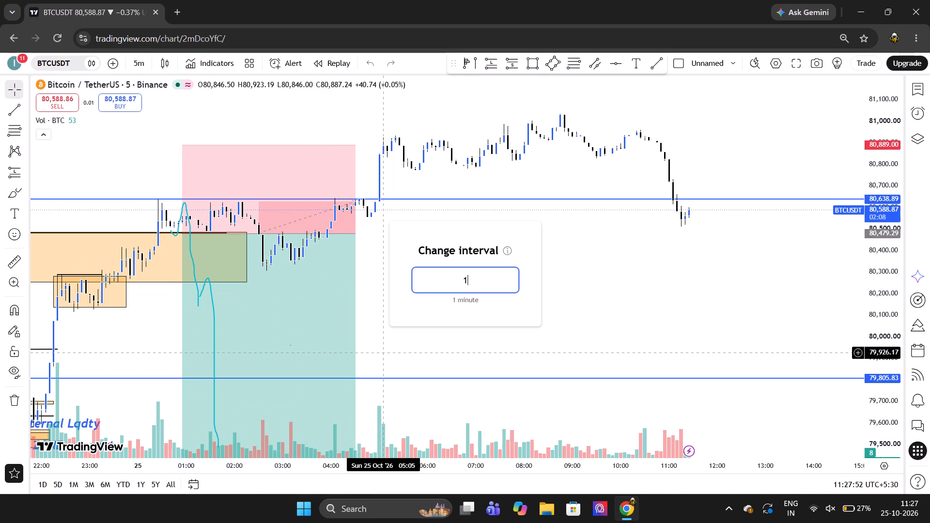
key("h")
key("Return")
scroll(409, 382, "left", 2)
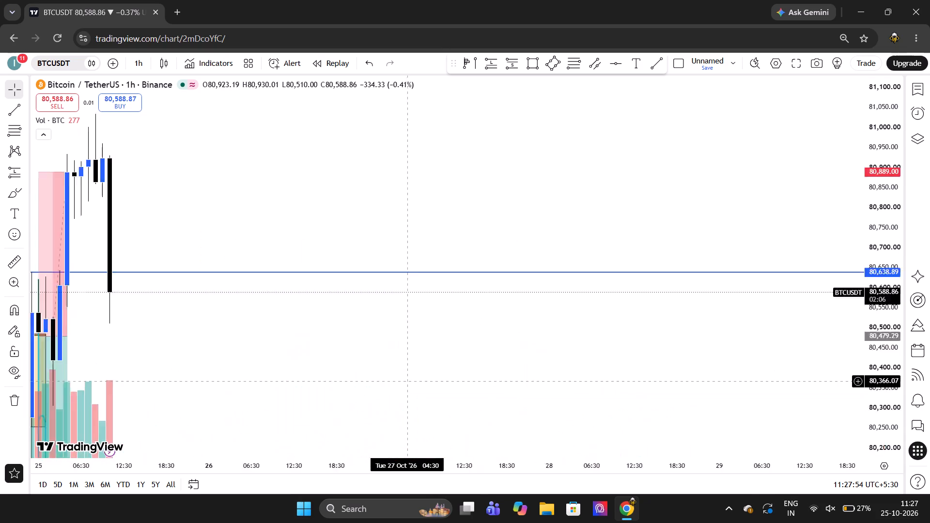
scroll(409, 382, "up", 1)
scroll(409, 382, "down", 3)
scroll(409, 382, "up", 1)
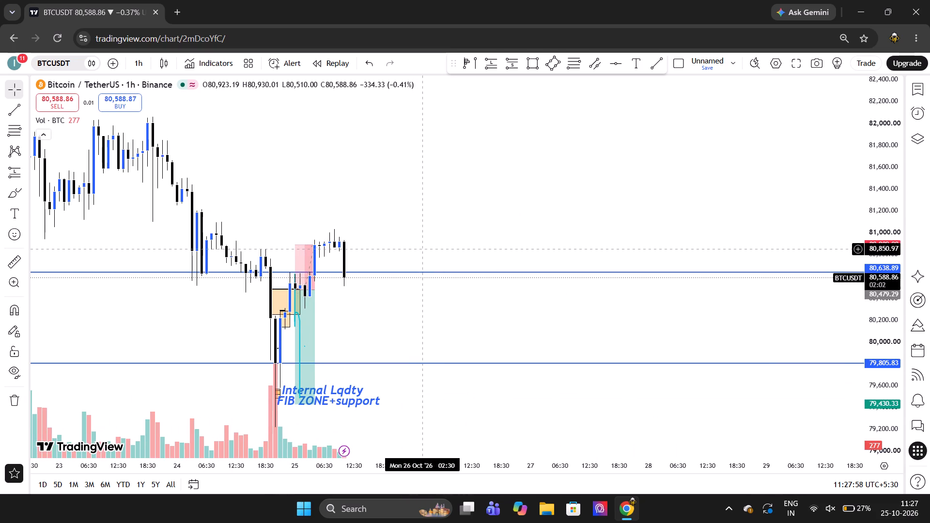
left_click(429, 222)
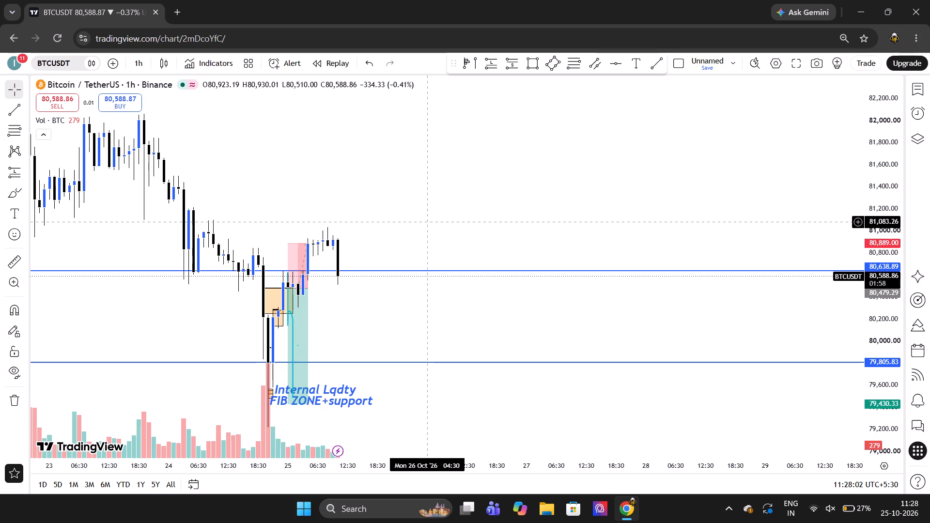
In a new browser tab, search Google for liquidity heatmap, open CoinGlass's BTC Liquidation Heatmap and examine its liquidation levels around the price.
left_click(173, 10)
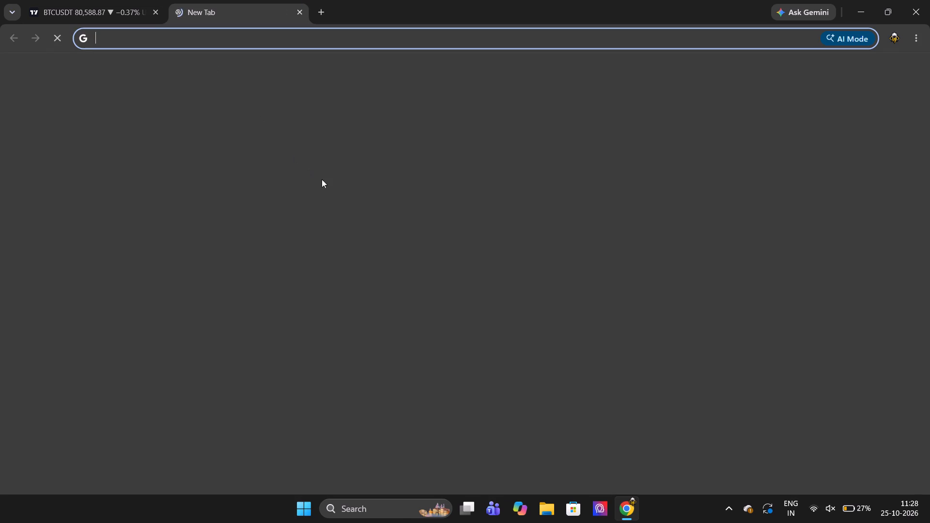
left_click(340, 239)
key("Down")
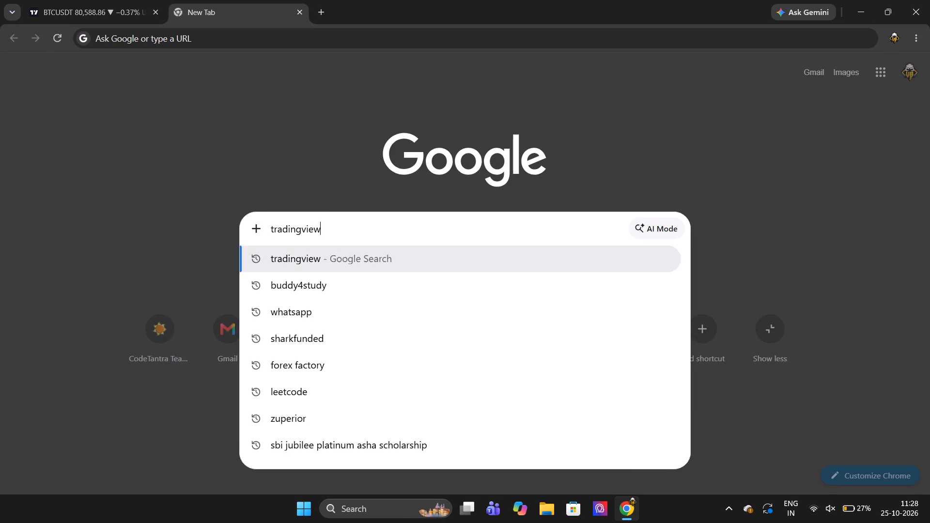
key("Down")
key("Down")
key("Down")
key("Down")
key("Down")
key("Down")
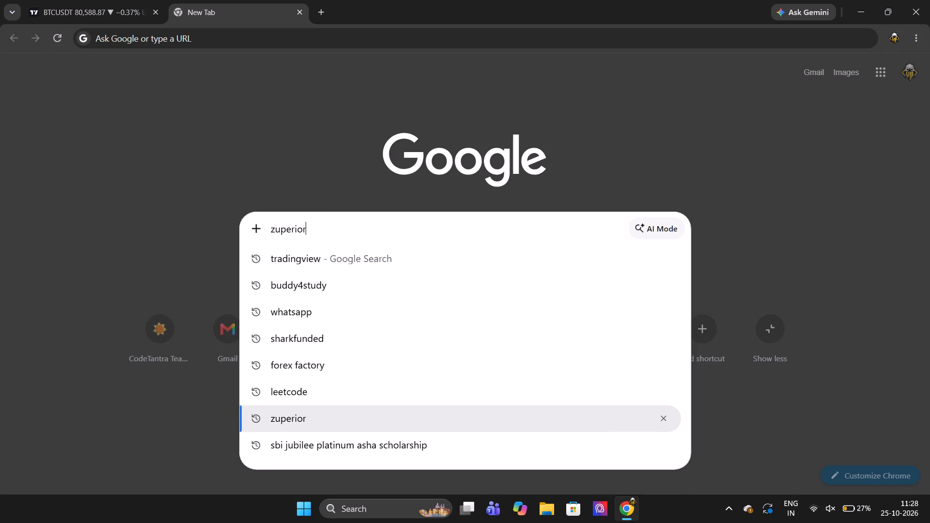
key("ctrl+a")
type("liq")
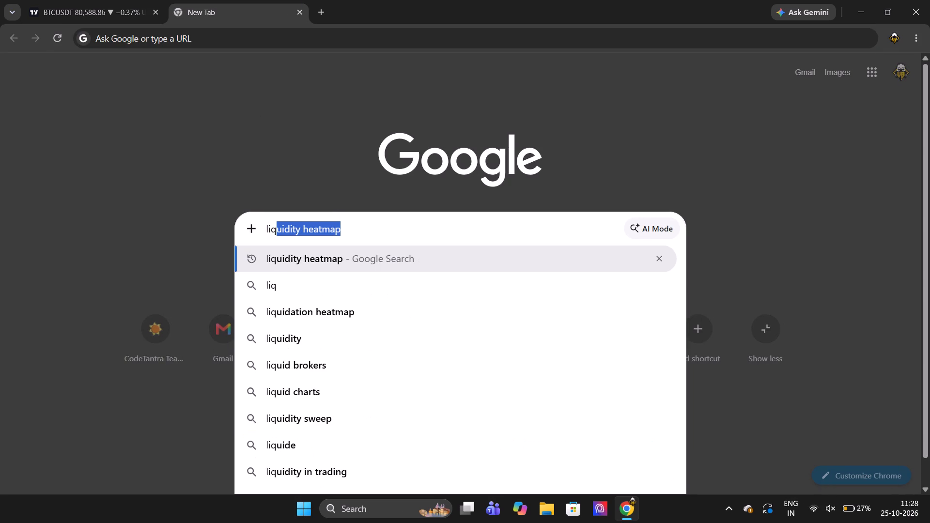
key("Return")
left_click(233, 231)
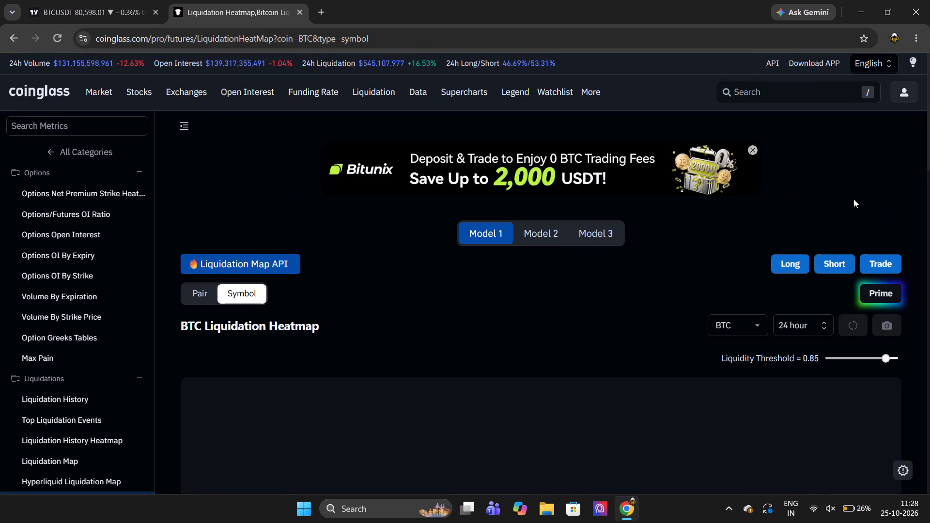
scroll(870, 172, "down", 1)
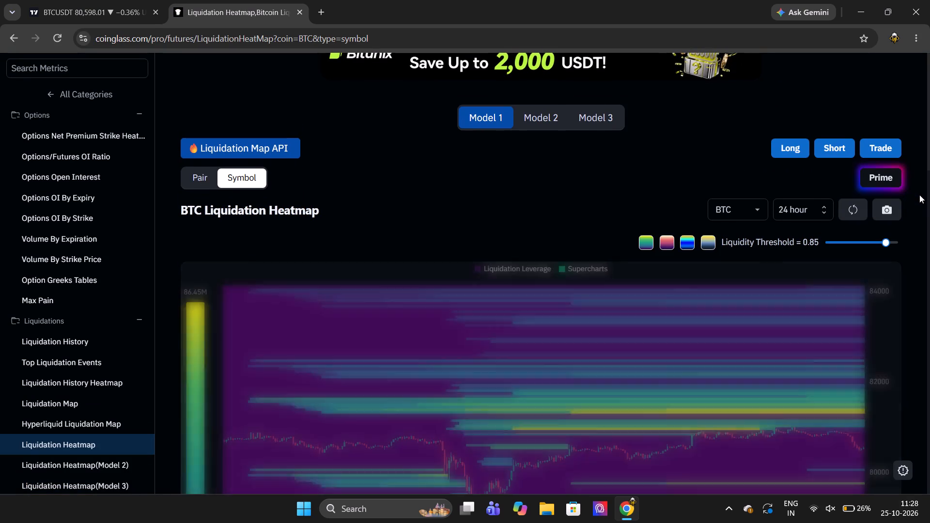
scroll(921, 201, "down", 2)
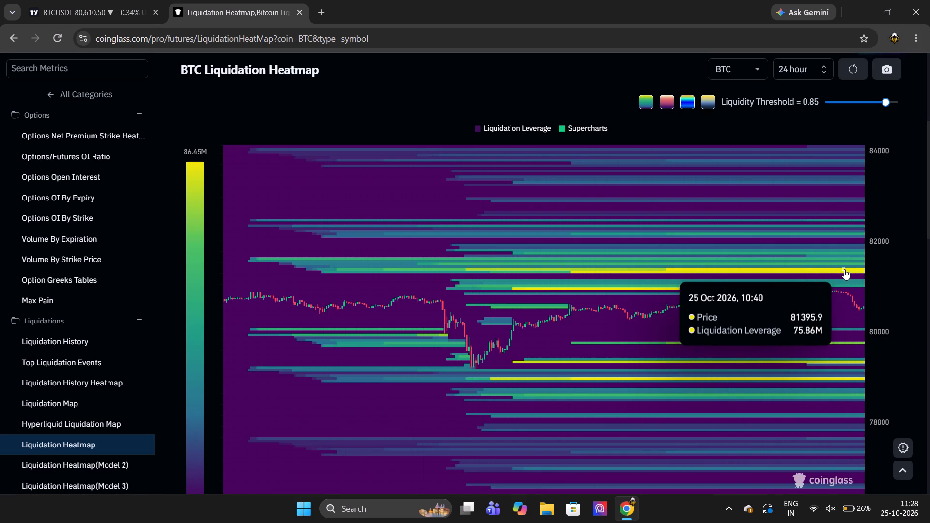
Return to the TradingView chart and view BTCUSDT on the 15-minute interval.
left_click(146, 0)
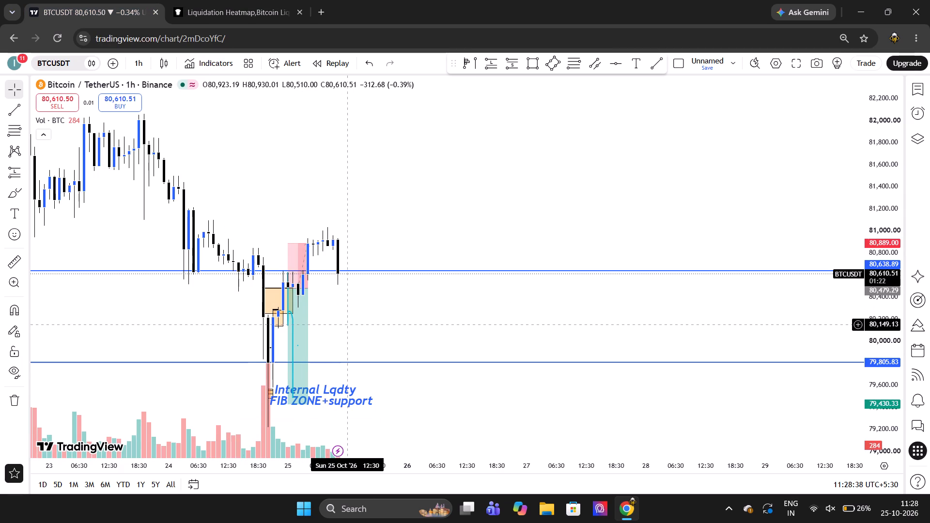
scroll(346, 325, "right", 1)
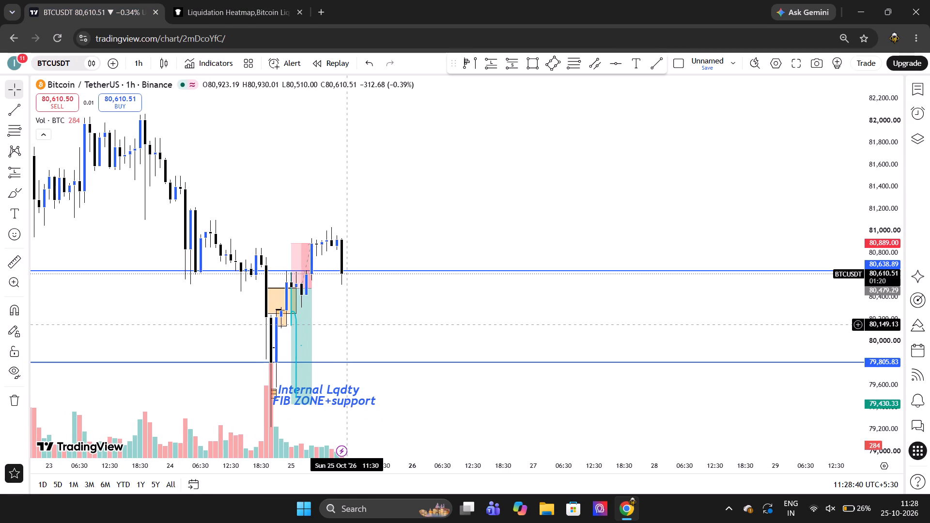
type("15")
key("Return")
scroll(324, 302, "down", 1)
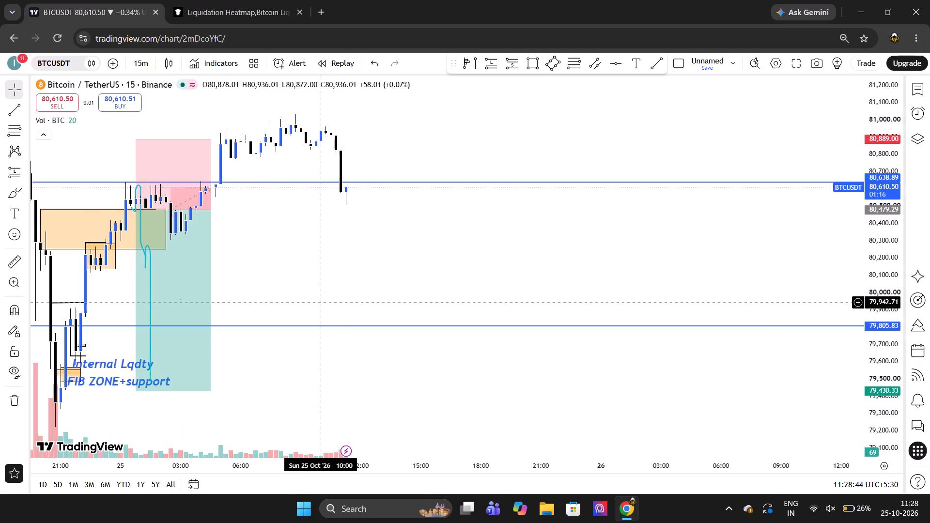
scroll(324, 302, "down", 1)
left_click(411, 292)
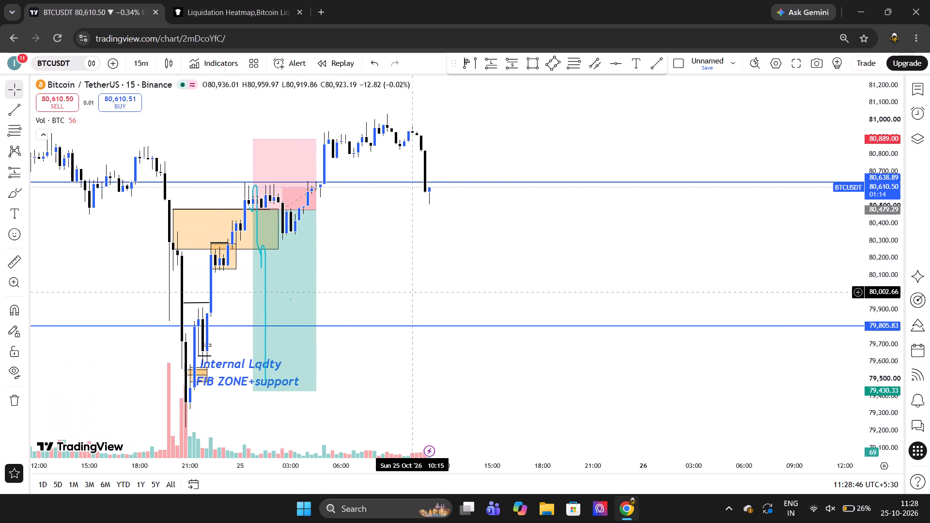
scroll(411, 292, "right", 1)
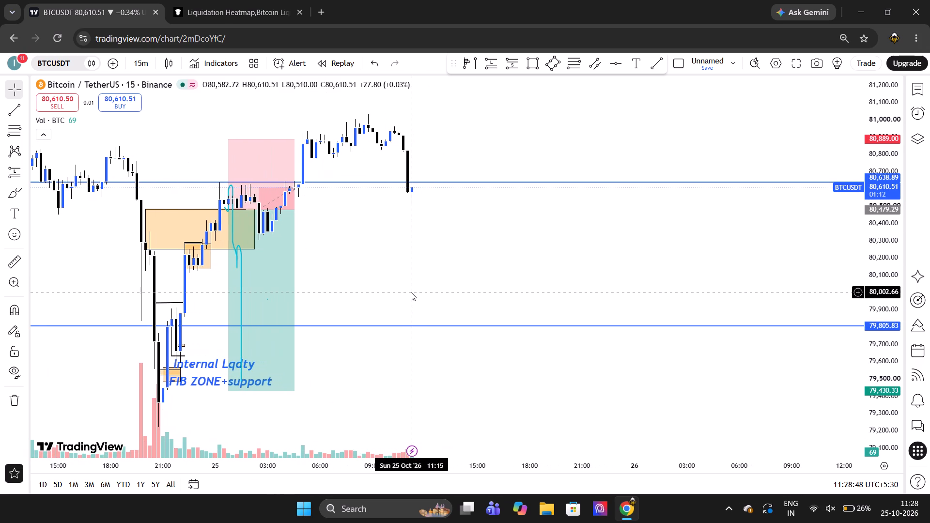
View BTCUSDT on the 5-minute interval and dismiss the advertisement covering the chart.
key("5")
key("Return")
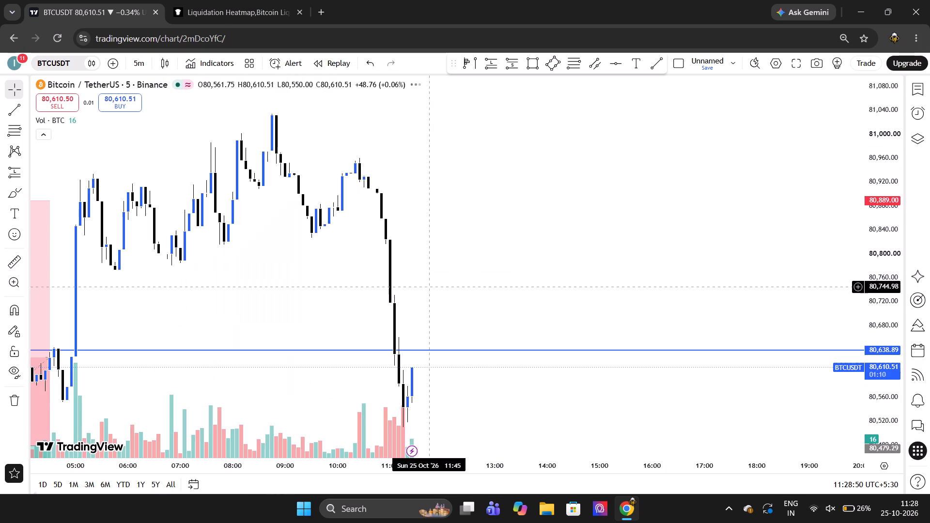
scroll(434, 285, "down", 2)
left_click(460, 323)
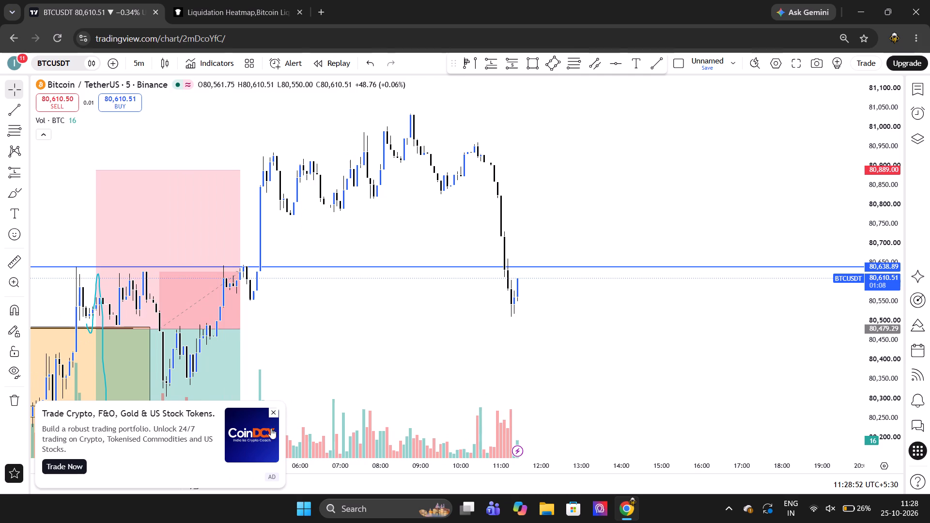
left_click(275, 414)
scroll(378, 393, "down", 1)
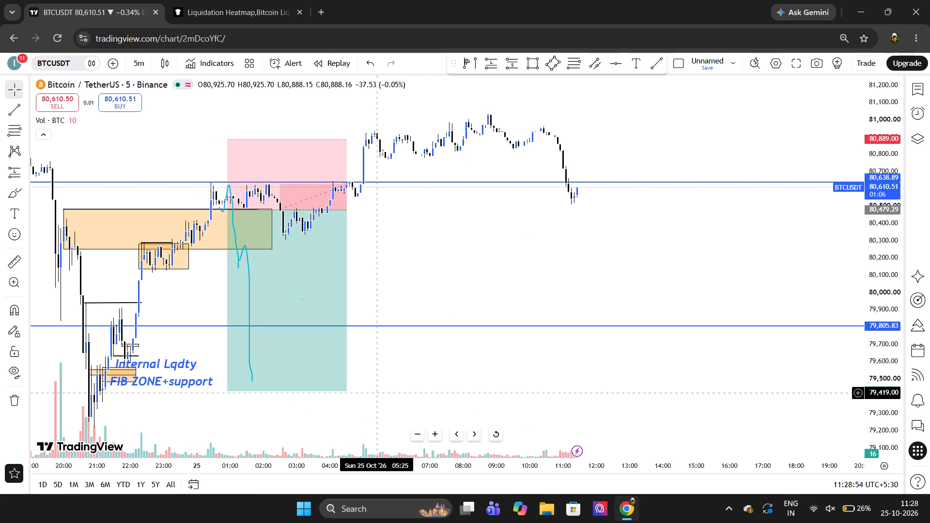
scroll(378, 393, "down", 1)
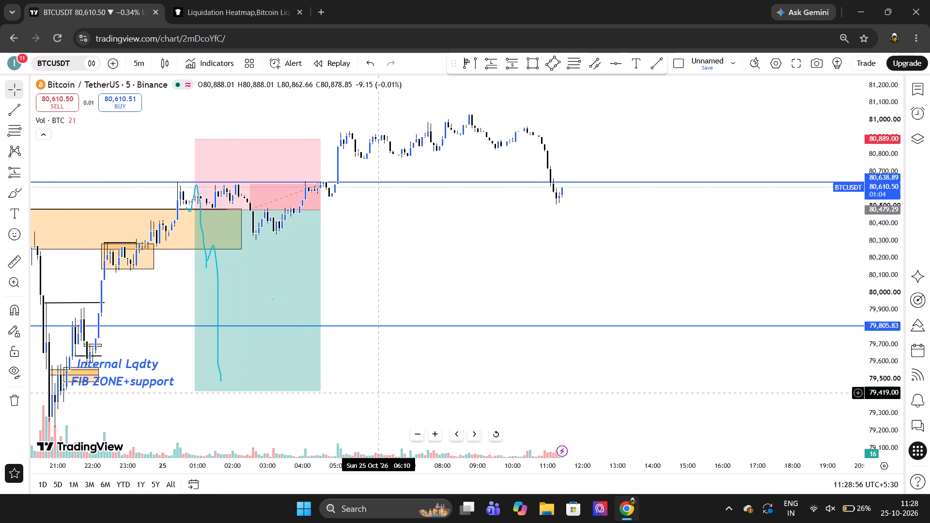
Set the BTCUSDT chart interval to 30 minutes.
type("39")
key("BackSpace")
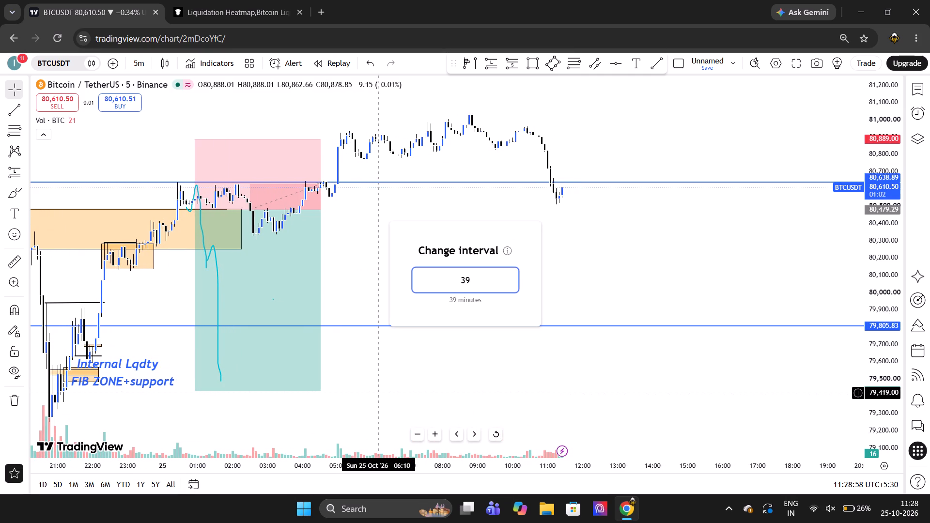
key("0")
key("Return")
scroll(385, 400, "up", 2)
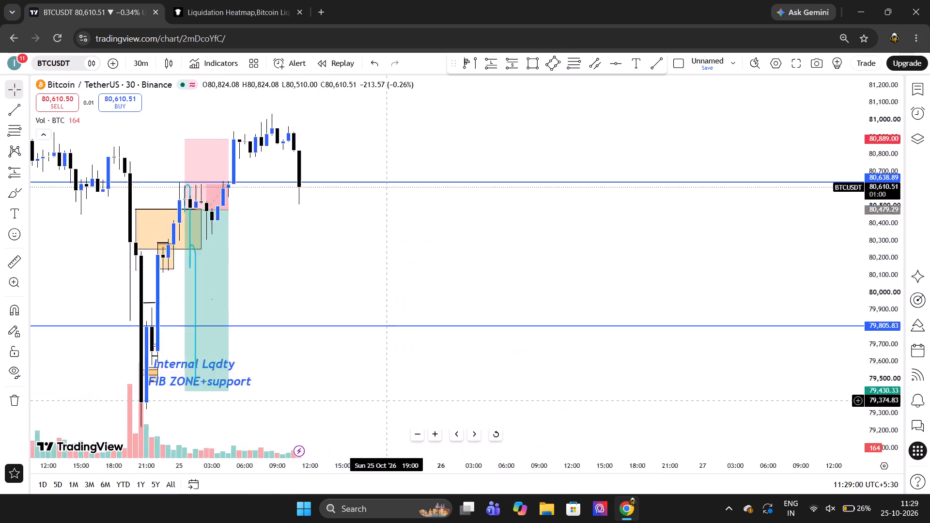
Draw a rectangle zone from 25 Oct 02:30 to 17:00, between about 80,517 and 80,302, below the latest candle.
scroll(385, 400, "right", 1)
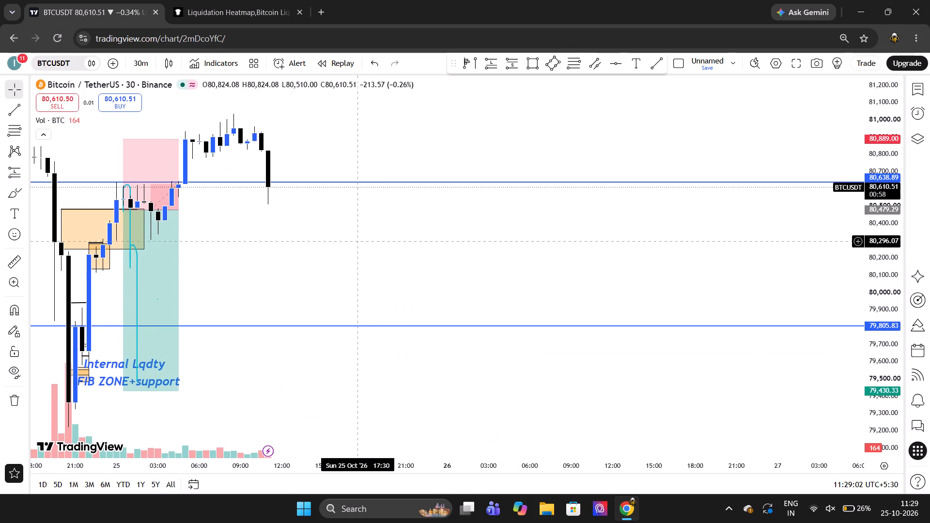
left_click(26, 187)
left_click(69, 285)
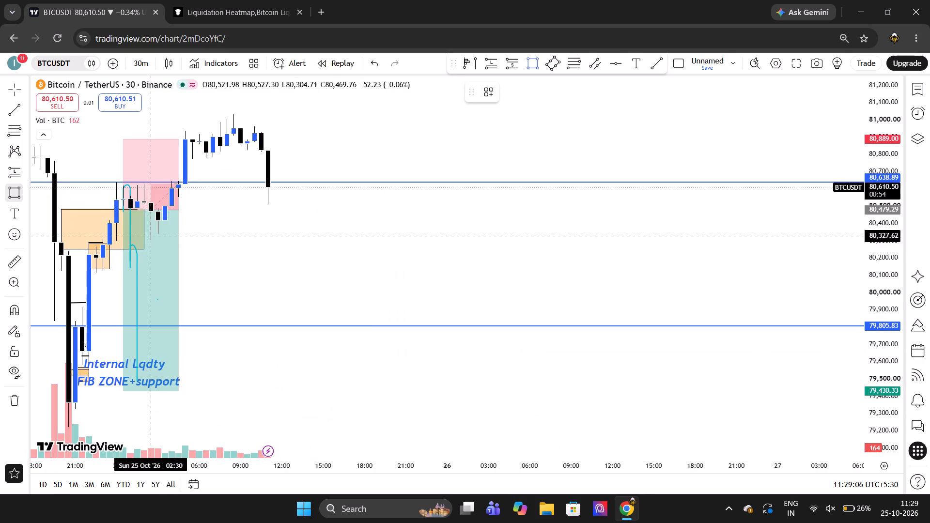
left_click(152, 203)
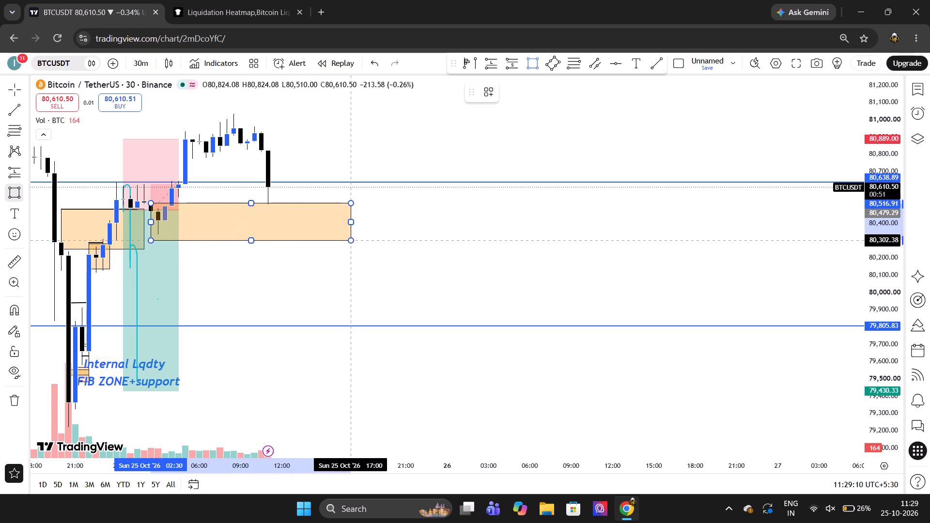
left_click(350, 240)
left_click(376, 204)
Raise the new rectangle zone's upper edge to about 80,527.
scroll(376, 204, "right", 3)
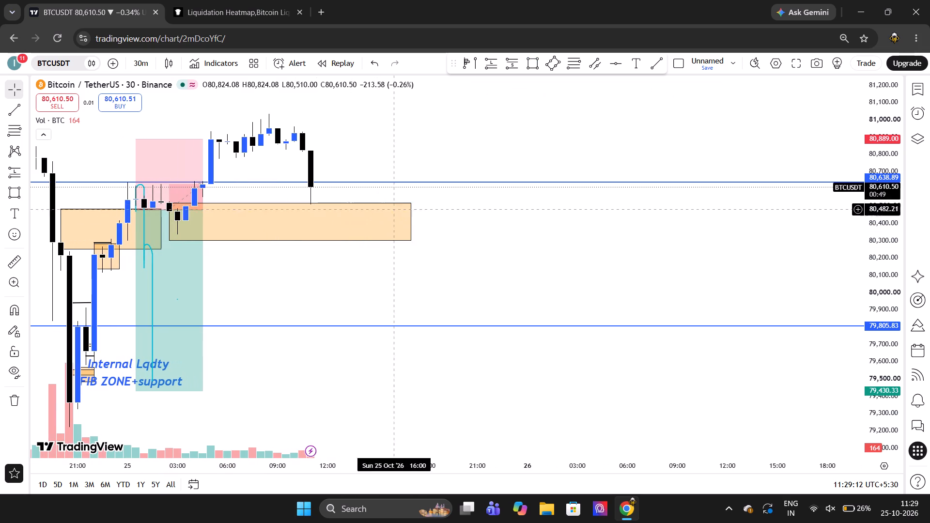
scroll(300, 205, "right", 2)
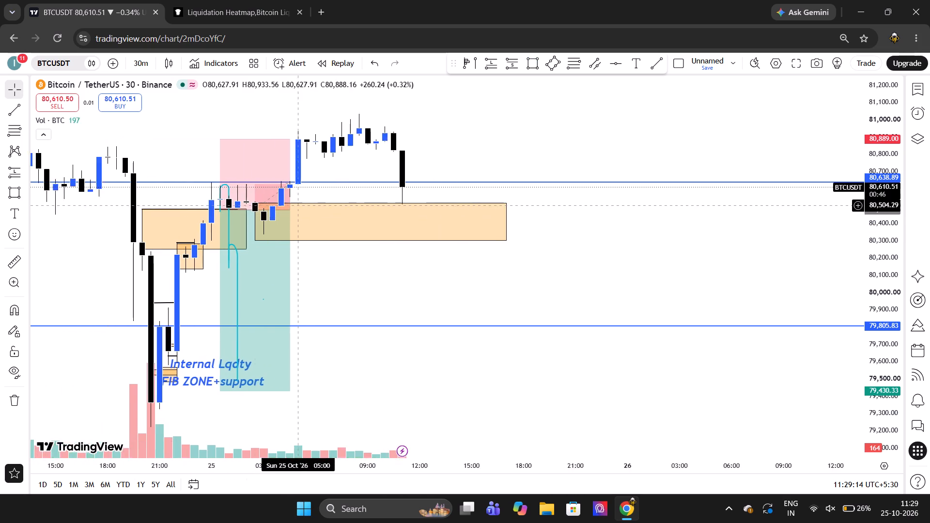
scroll(300, 205, "up", 3)
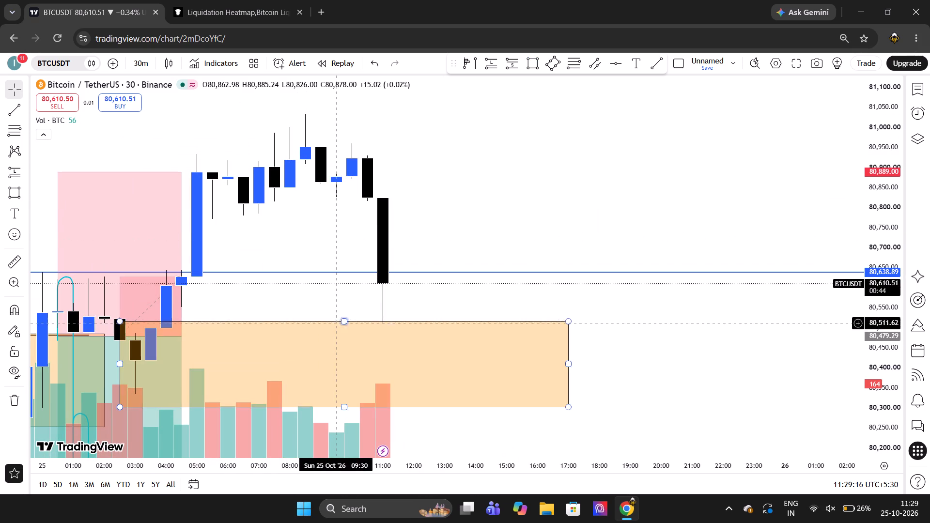
left_click_drag(342, 323, 375, 320)
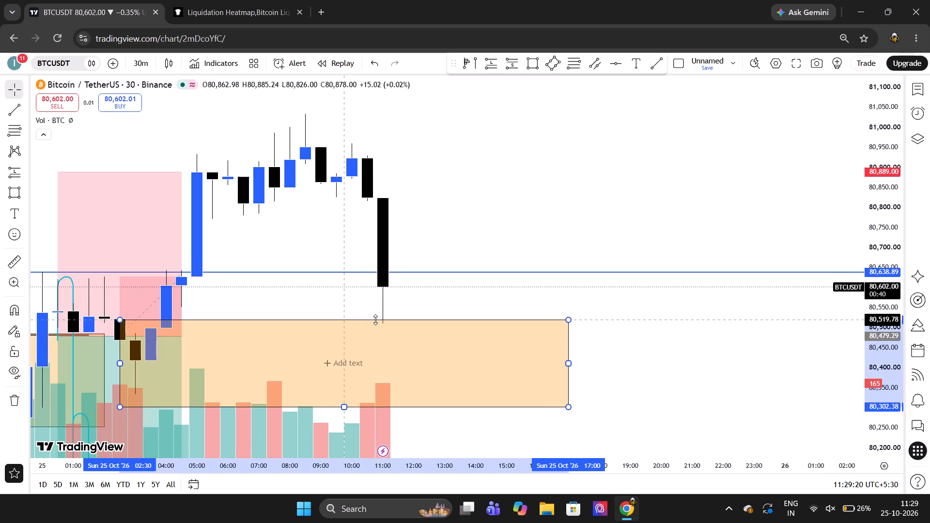
left_click_drag(375, 320, 379, 317)
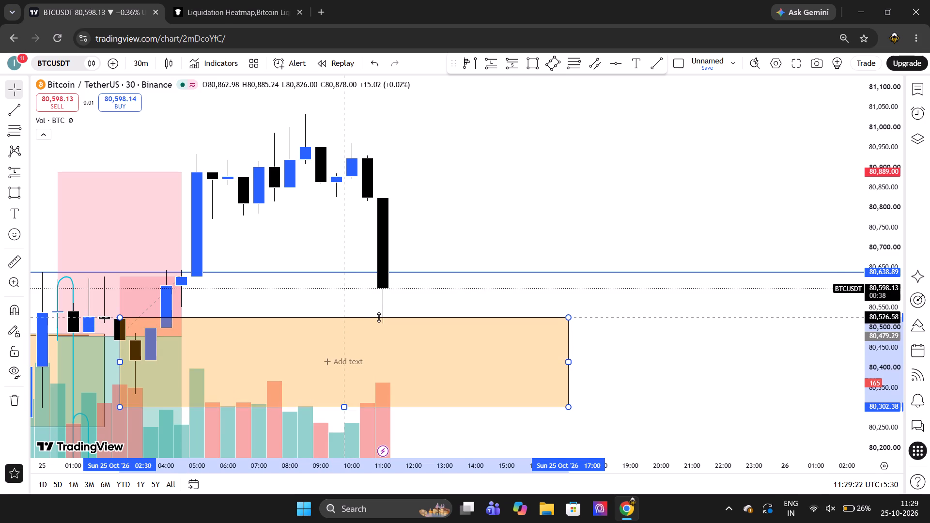
Lower the new rectangle zone's upper edge slightly, to about 80,520.
left_click_drag(379, 317, 383, 319)
left_click(454, 262)
Inspect the brightest liquidation band above the current price on the CoinGlass BTC Liquidation Heatmap.
scroll(454, 262, "down", 3)
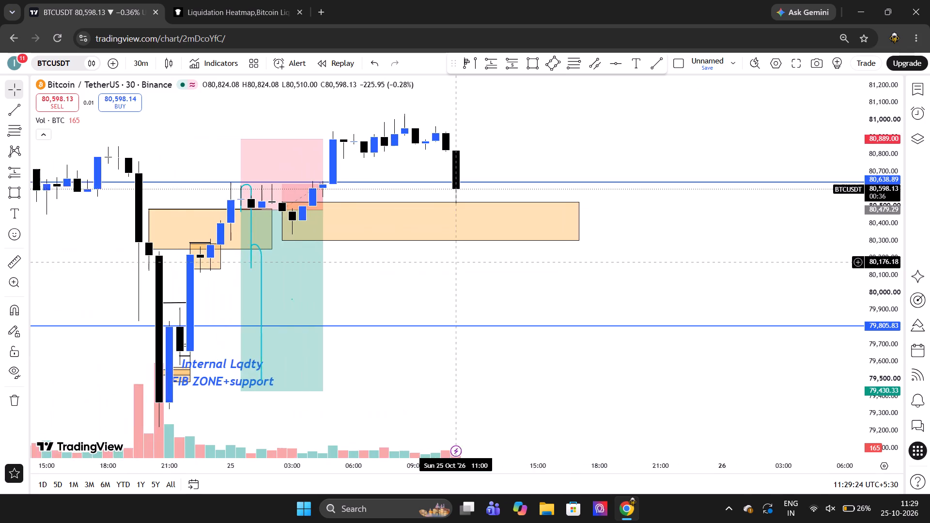
left_click(460, 264)
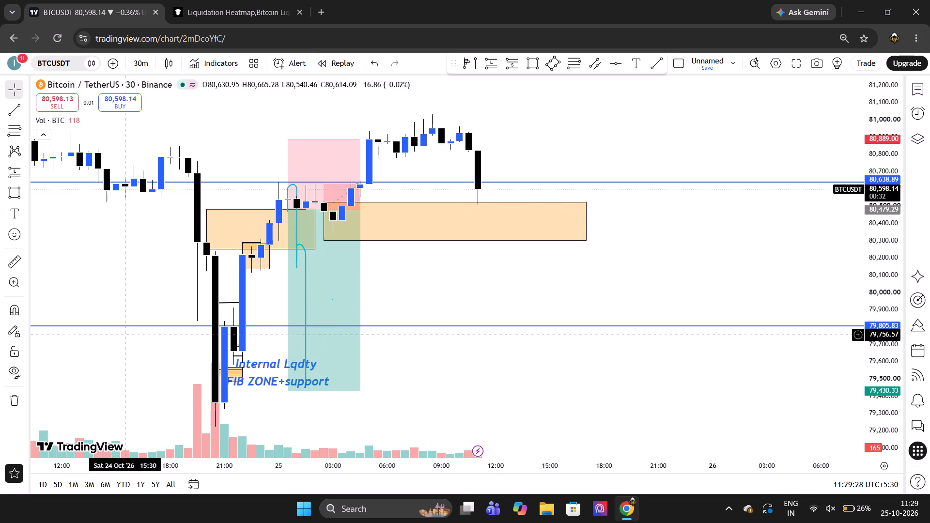
scroll(127, 335, "down", 3)
scroll(127, 335, "left", 1)
scroll(127, 335, "down", 1)
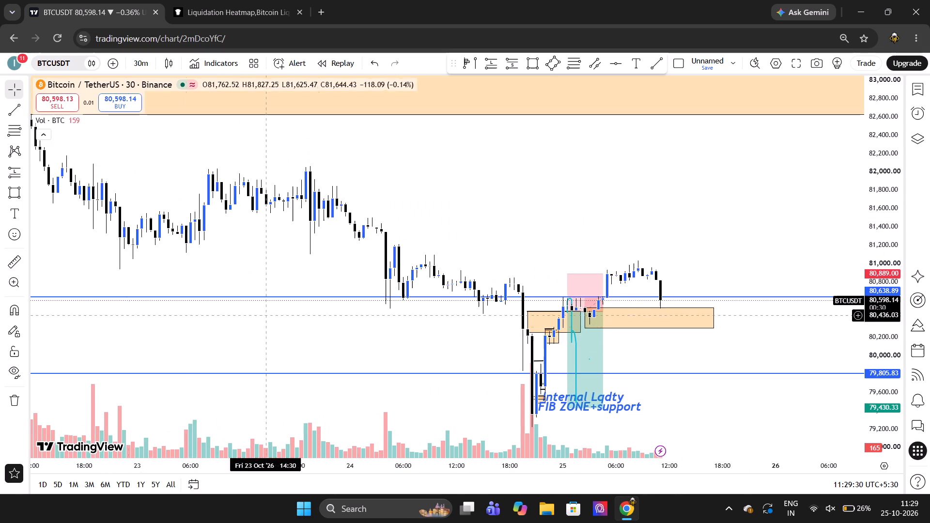
scroll(346, 312, "up", 1)
left_click(234, 0)
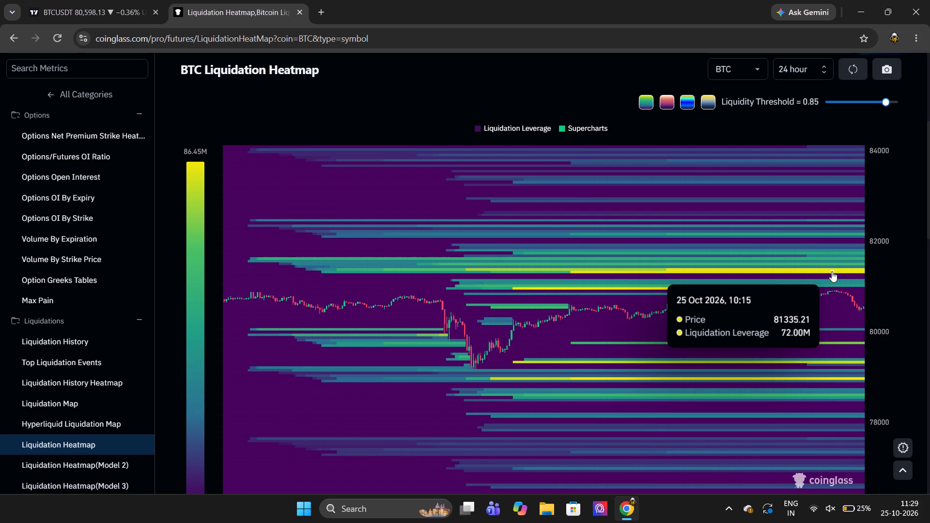
Return to the TradingView BTCUSDT chart and place a horizontal line at about 81,340, above the latest candles.
left_click(68, 0)
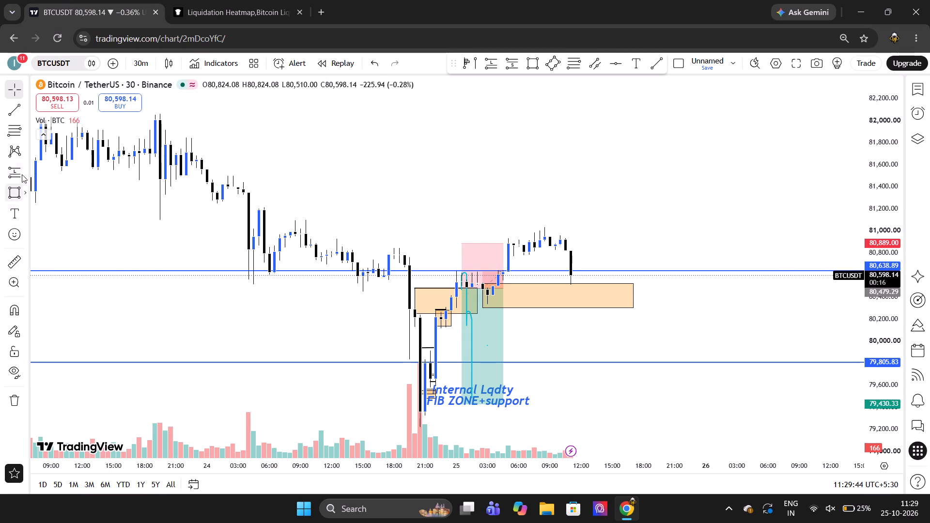
left_click(14, 99)
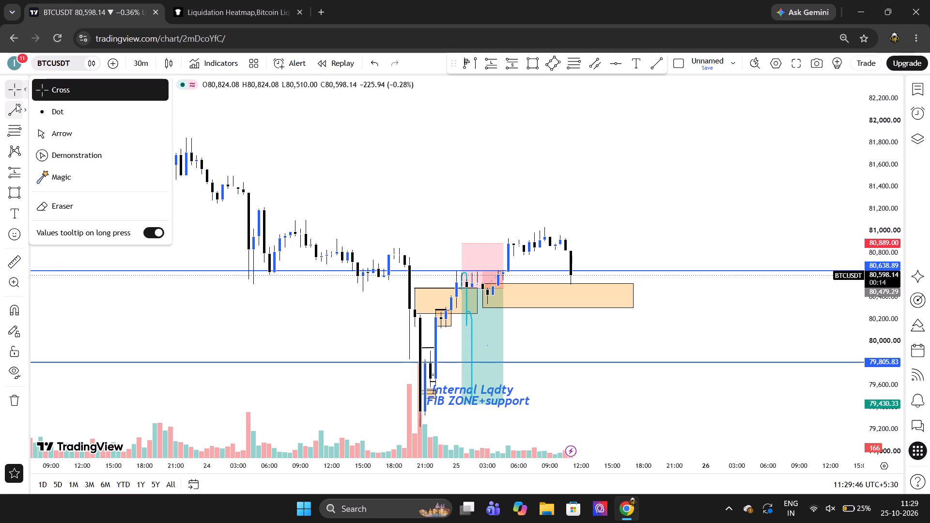
left_click(22, 108)
left_click(23, 108)
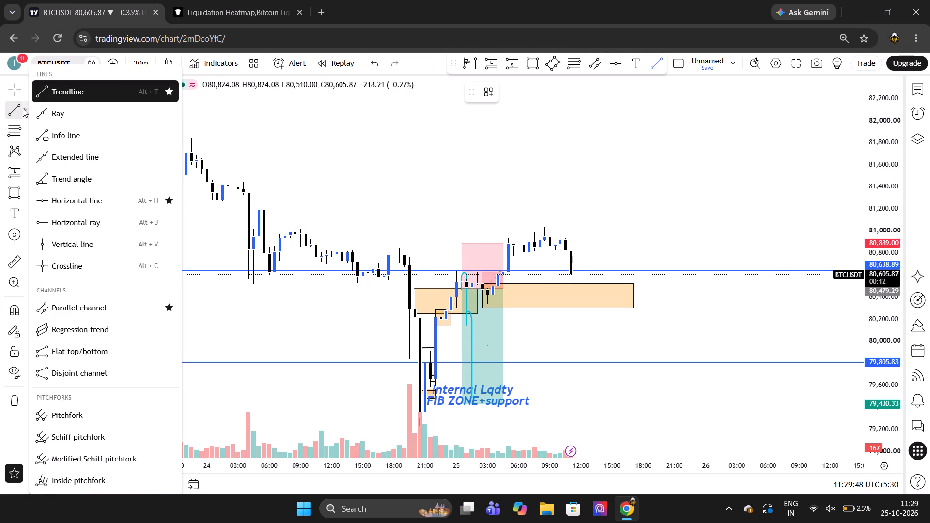
left_click(69, 210)
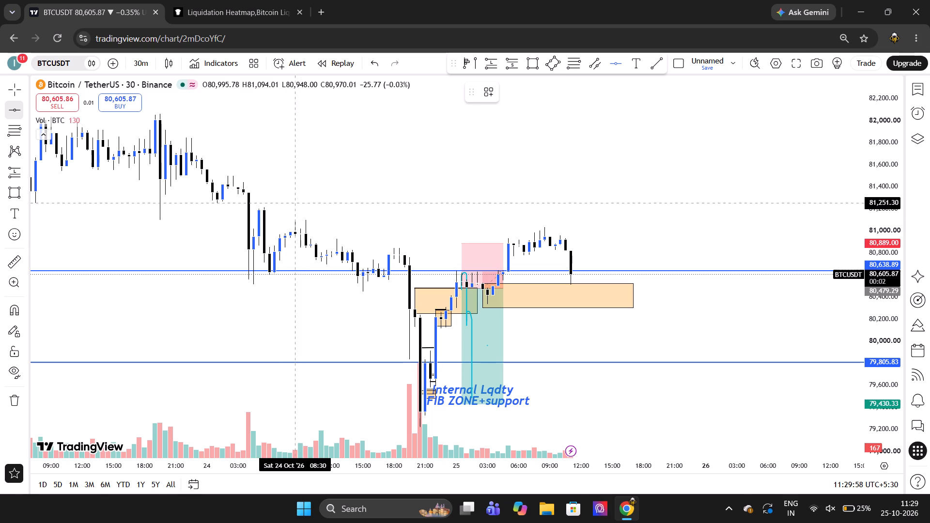
left_click(288, 193)
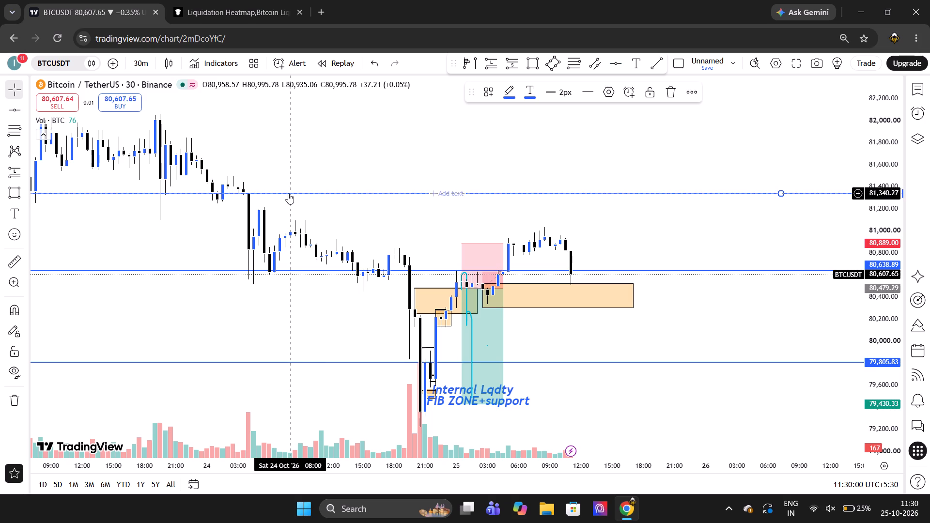
left_click(316, 215)
Measure the price move from the current price level up to the new horizontal line at 81,340.
scroll(316, 215, "up", 2)
scroll(96, 217, "down", 1)
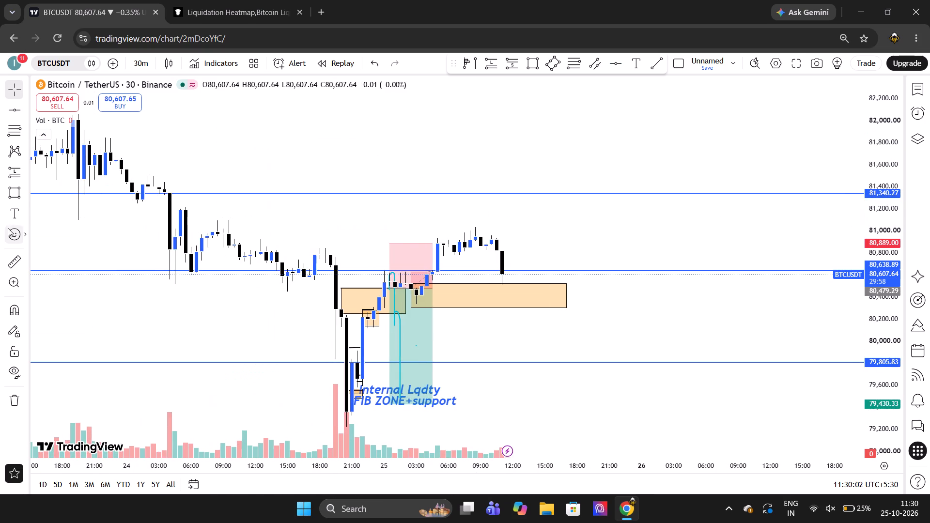
left_click(9, 261)
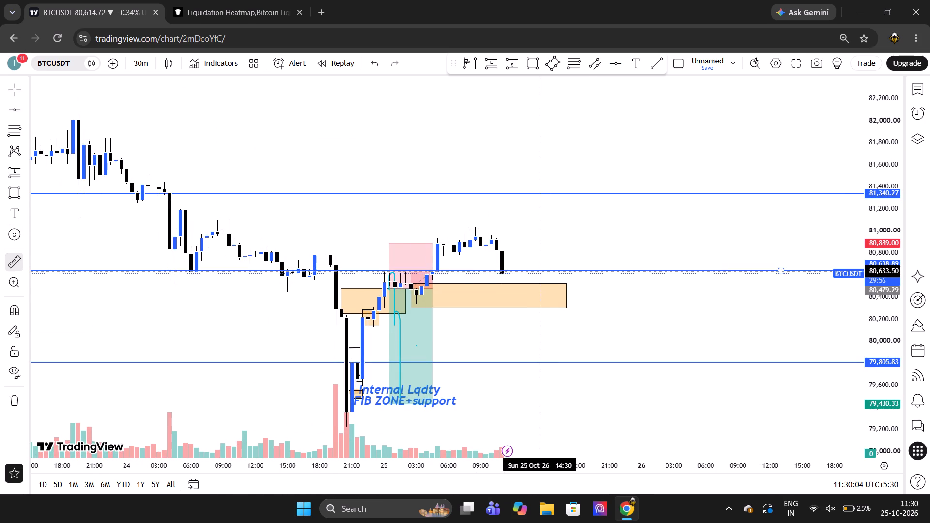
left_click_drag(527, 273, 520, 231)
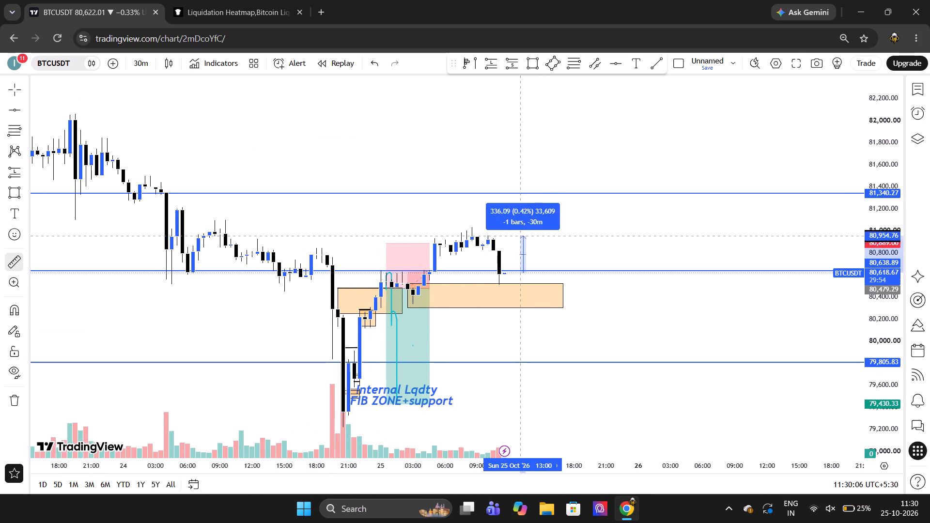
left_click_drag(520, 231, 524, 199)
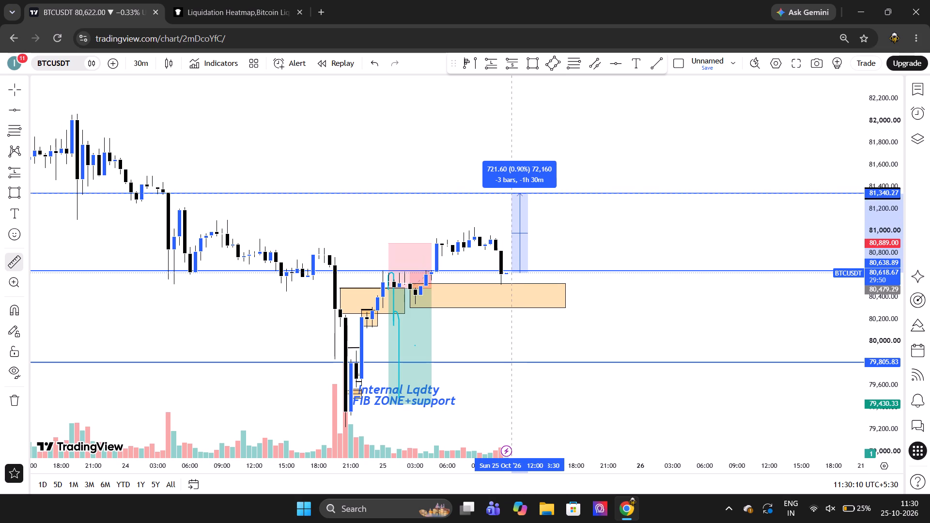
double_click(511, 171)
Set the BTCUSDT chart interval to 5 minutes.
scroll(511, 171, "left", 1)
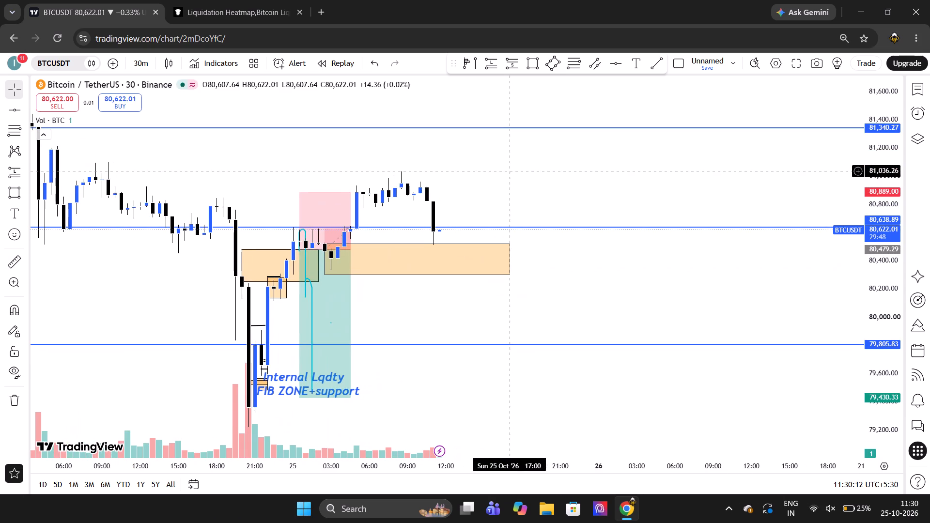
scroll(511, 171, "left", 1)
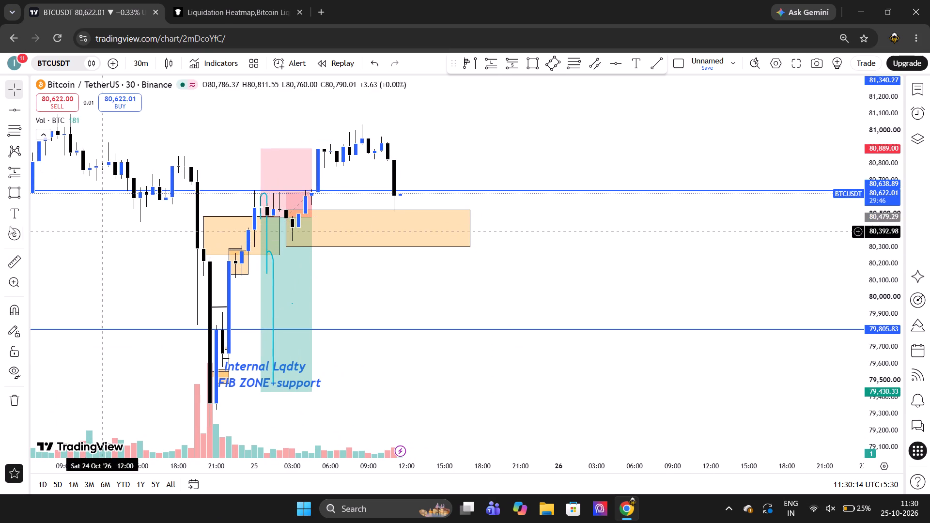
key("5")
key("Return")
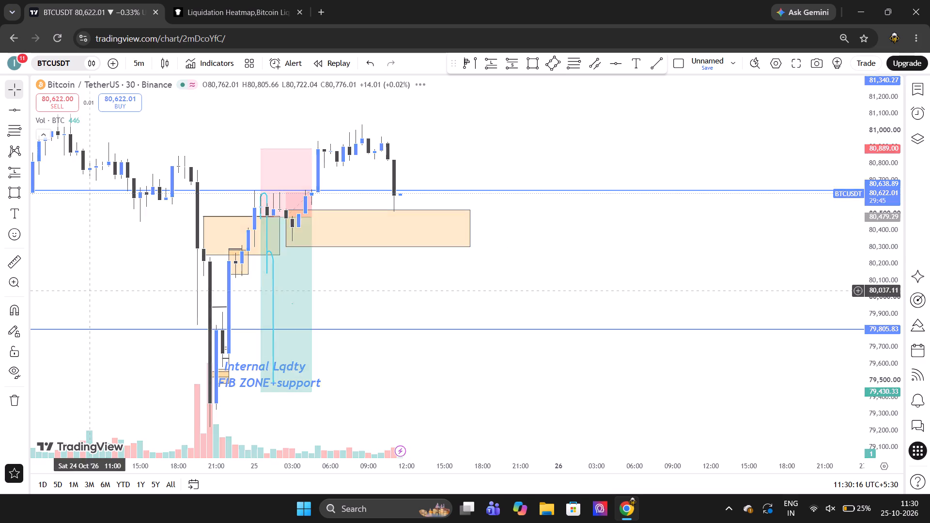
Examine the recent 5-minute price action around the orange zone and the horizontal line at 80,638.89.
scroll(152, 340, "down", 2)
scroll(152, 340, "left", 3)
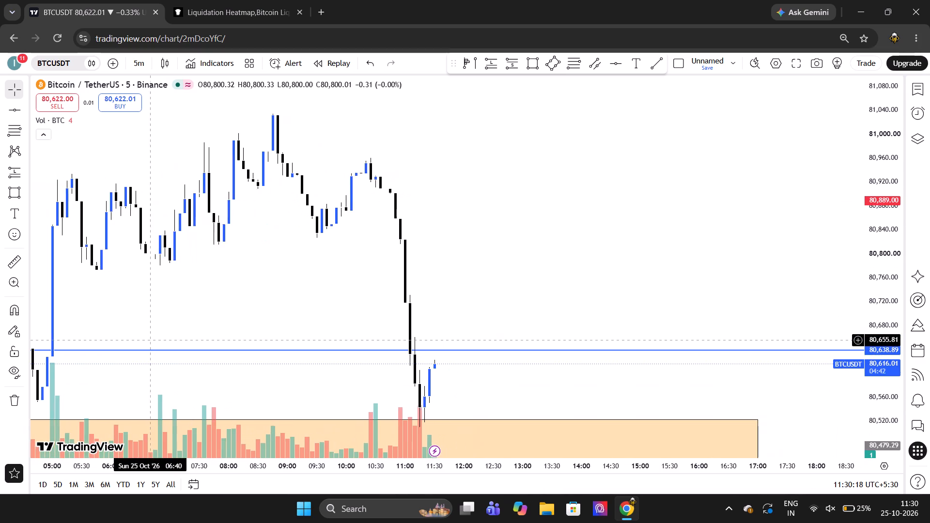
scroll(152, 340, "left", 1)
scroll(152, 340, "down", 1)
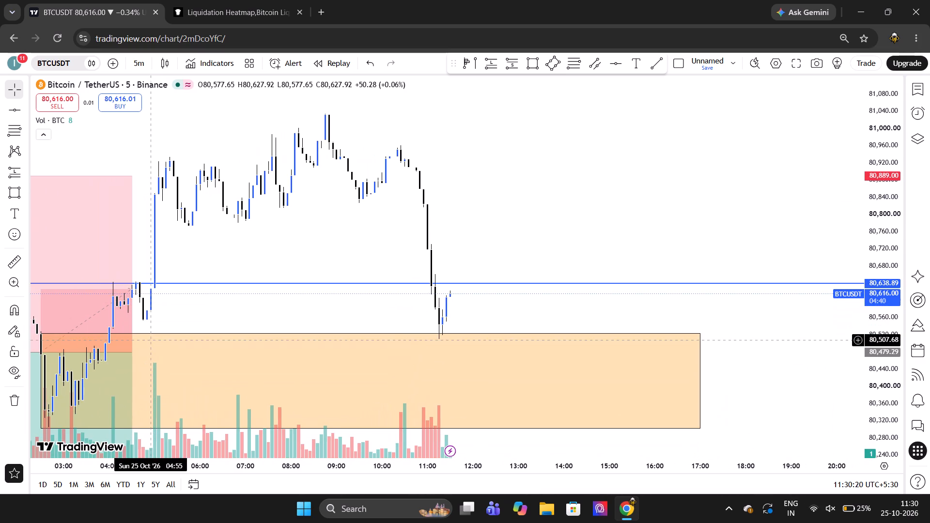
left_click(296, 313)
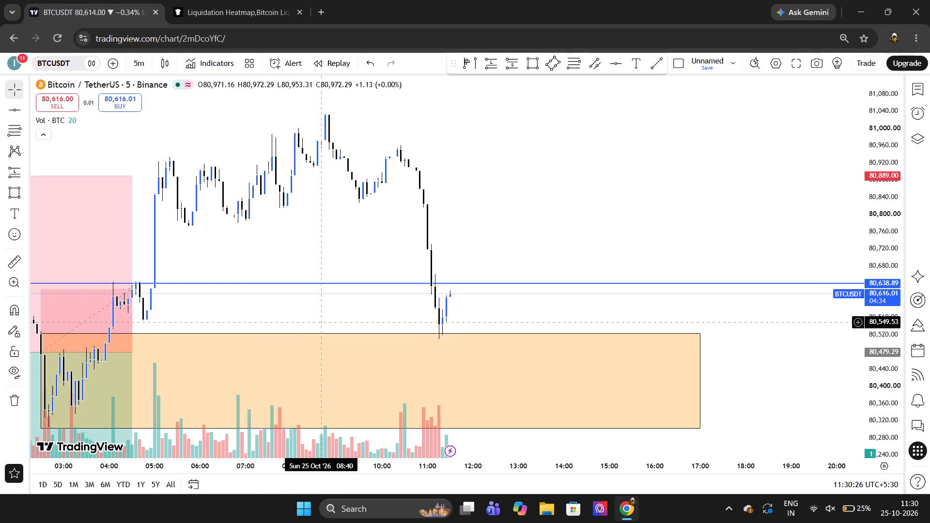
scroll(322, 322, "down", 3)
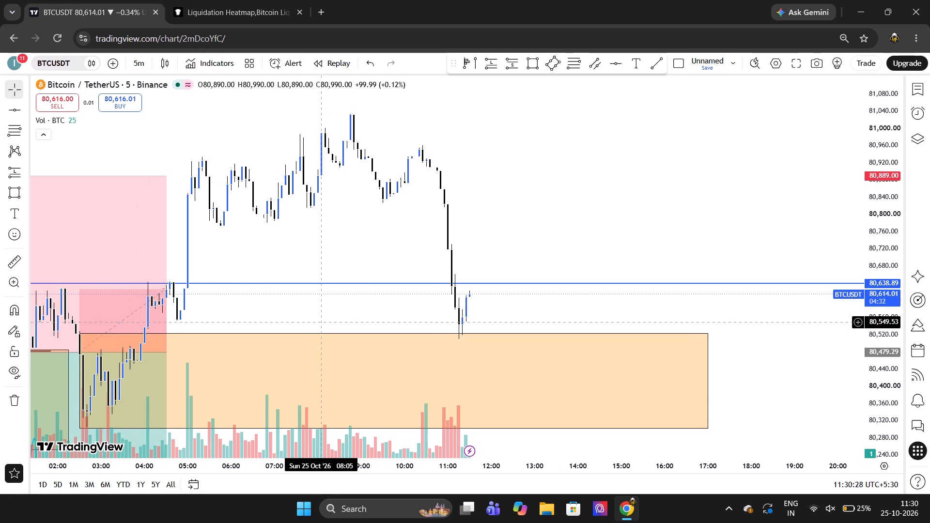
scroll(322, 322, "down", 1)
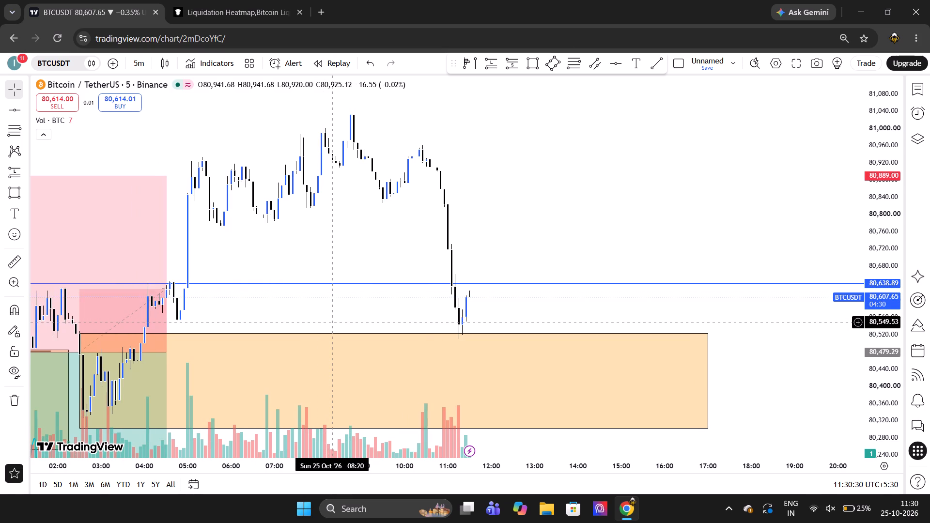
scroll(339, 325, "up", 1)
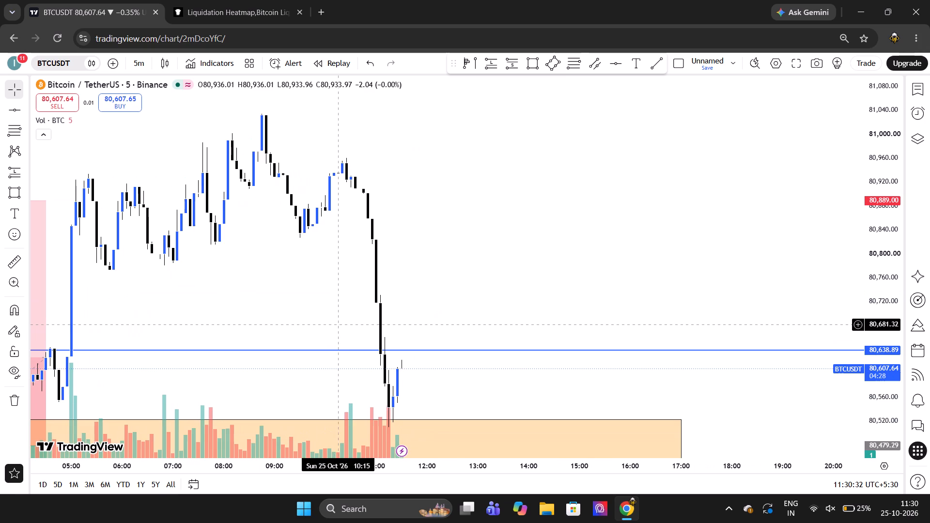
scroll(339, 325, "up", 1)
Open YouTube in a new browser tab and search for "btc live".
left_click(324, 11)
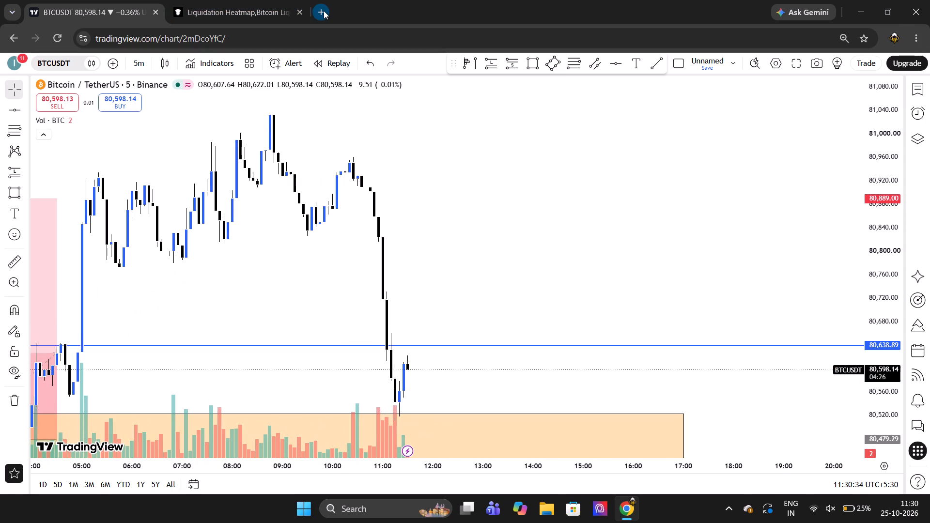
left_click(341, 343)
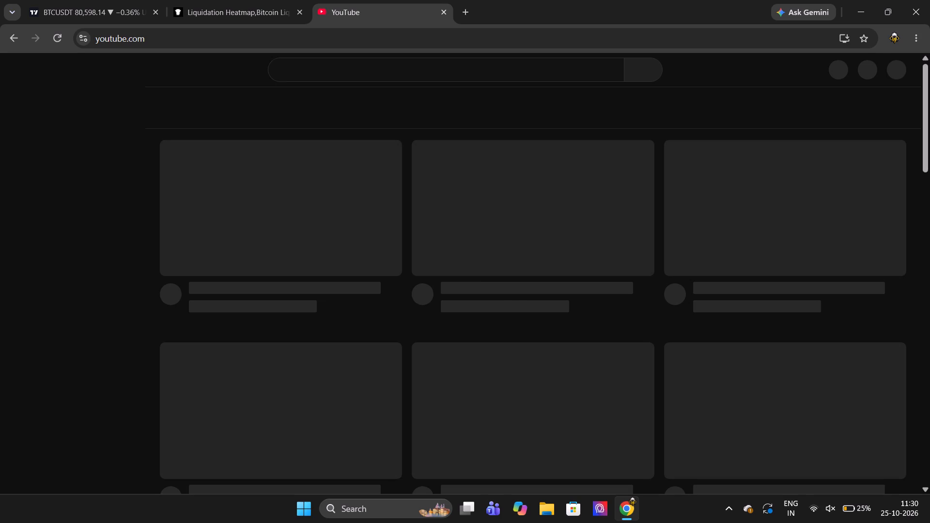
left_click(336, 62)
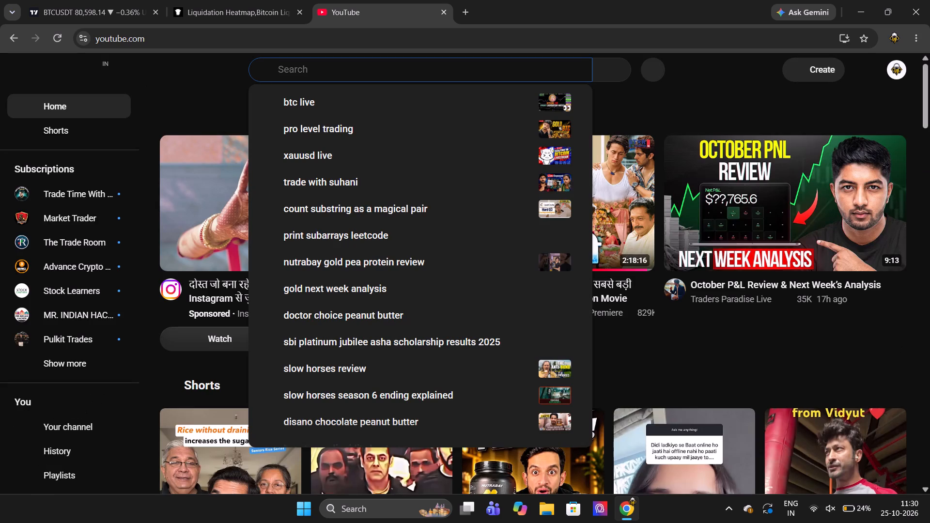
type("btc")
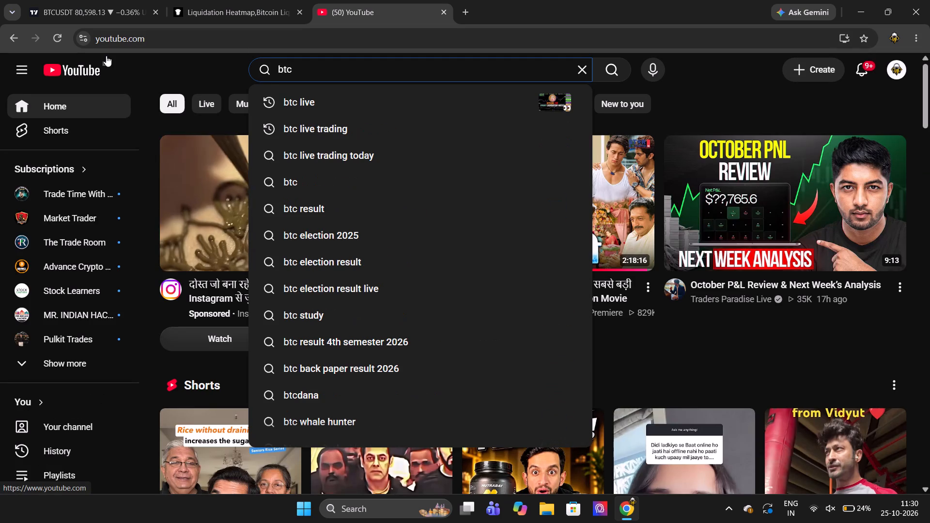
key("Down")
key("Return")
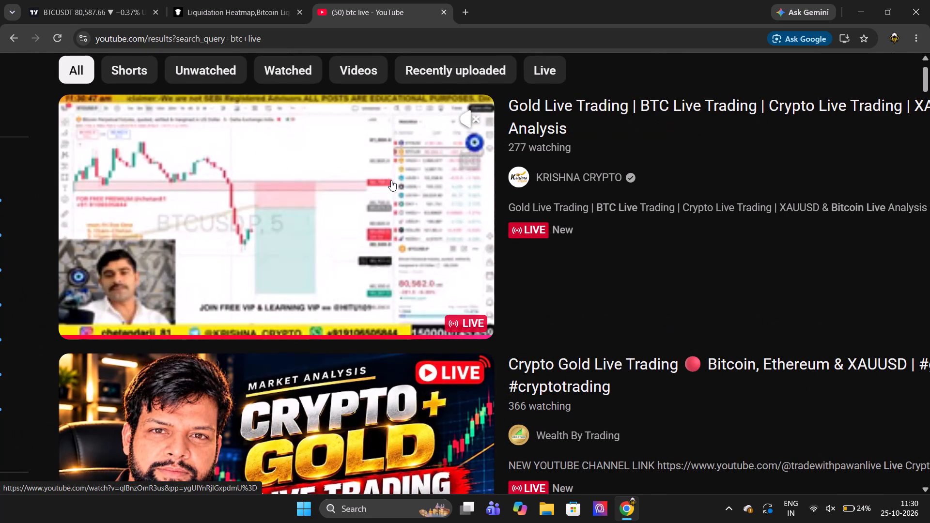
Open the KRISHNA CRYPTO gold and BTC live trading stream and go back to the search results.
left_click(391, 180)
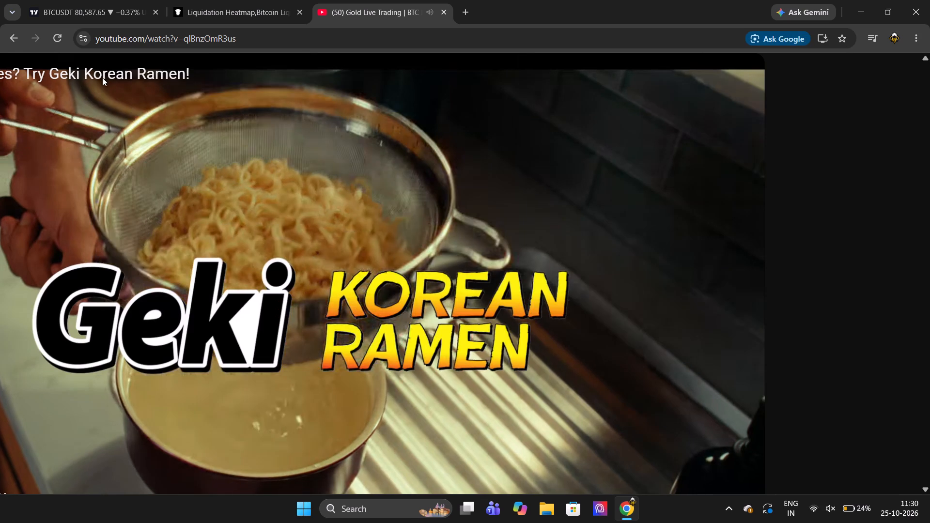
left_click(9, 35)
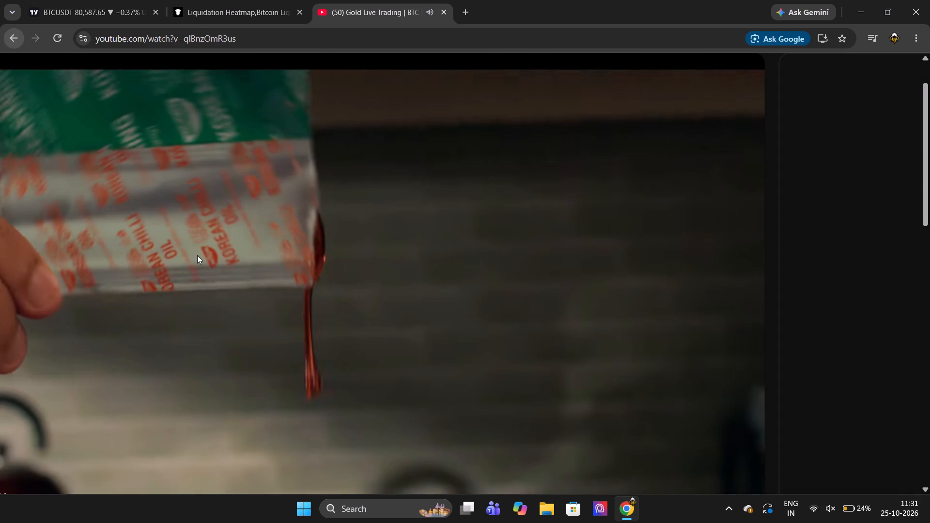
Look through the "btc live" search results and preview moments of the "Live Crypto & Gold Psychological Trading Oct 24" video.
scroll(239, 344, "down", 3)
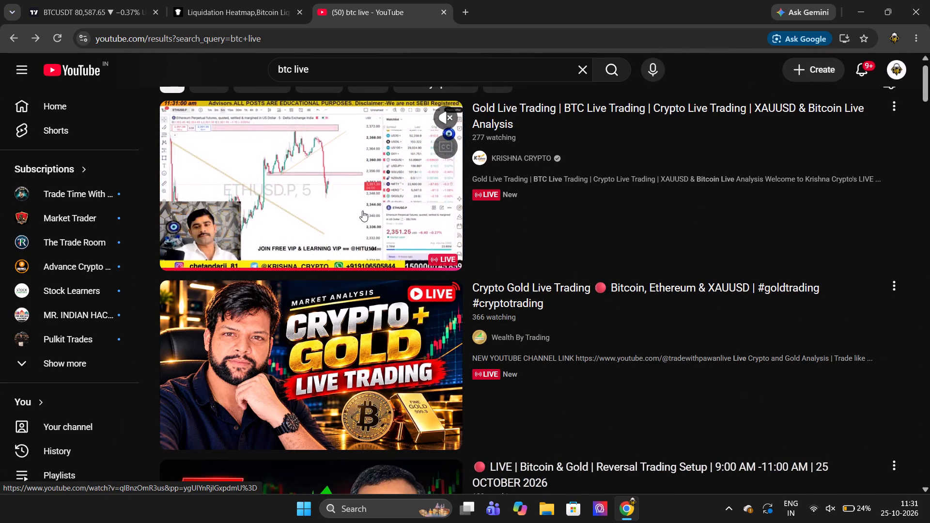
scroll(359, 211, "down", 5)
scroll(362, 335, "down", 2)
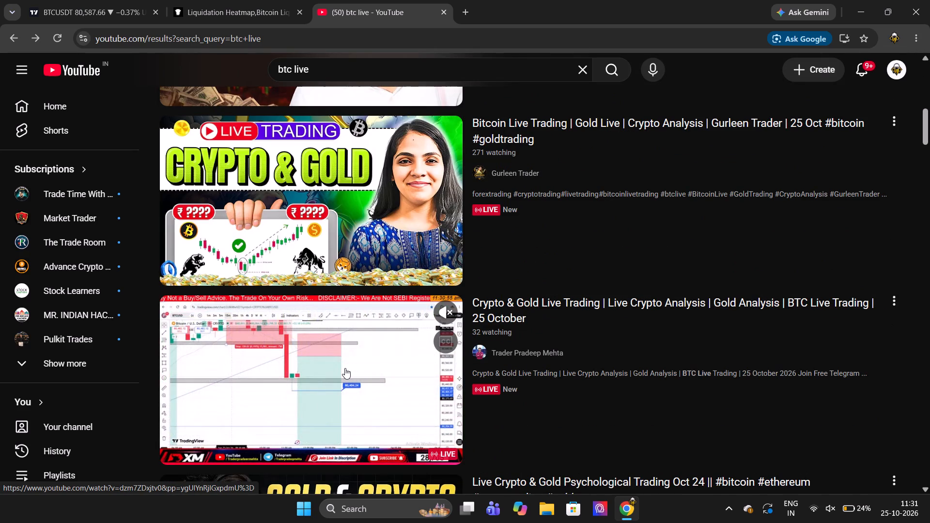
scroll(345, 368, "down", 5)
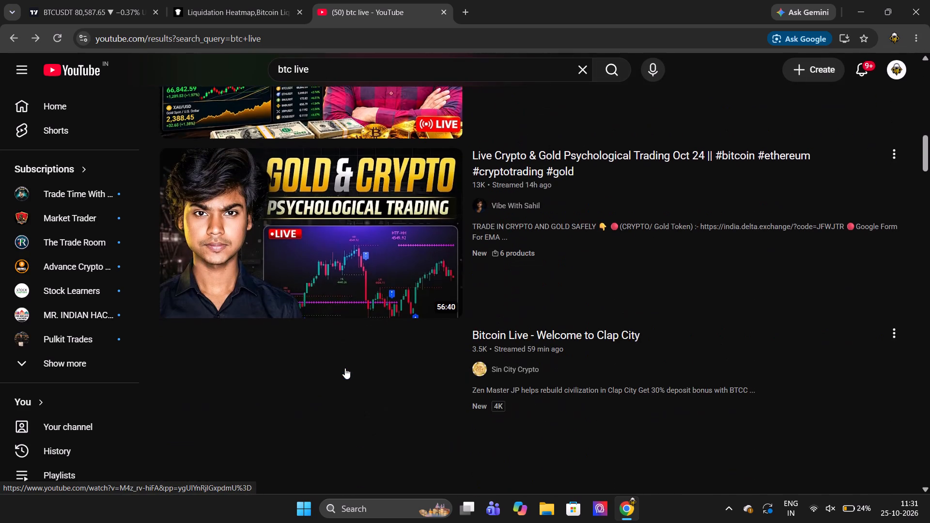
scroll(345, 368, "down", 3)
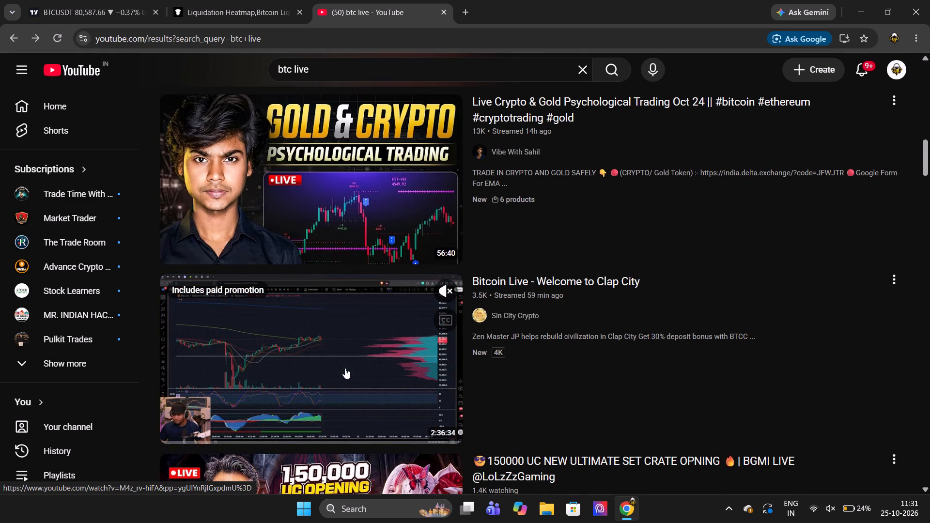
scroll(345, 368, "down", 1)
scroll(388, 229, "up", 1)
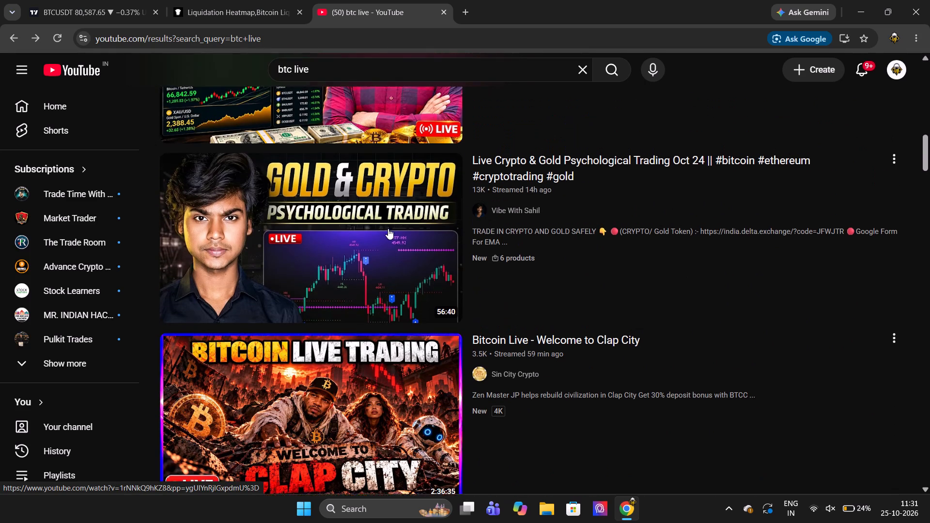
scroll(388, 229, "up", 1)
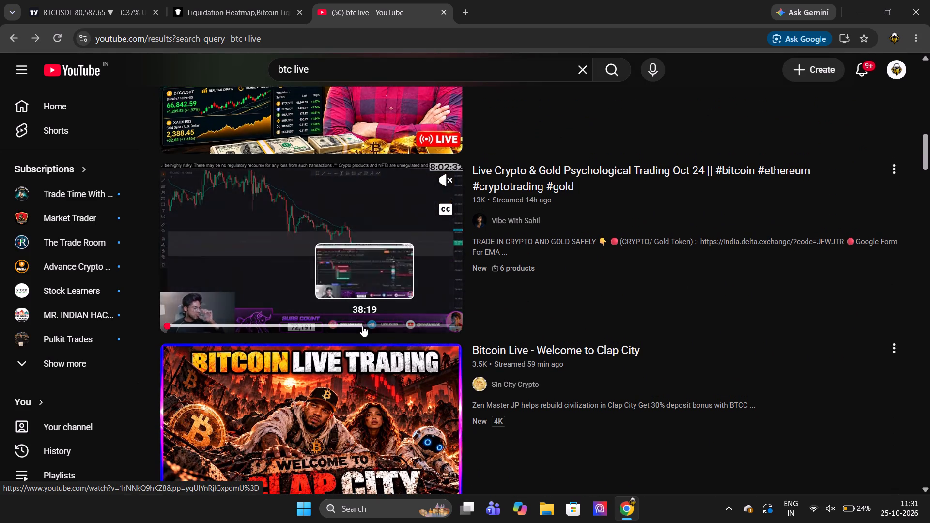
left_click(362, 326)
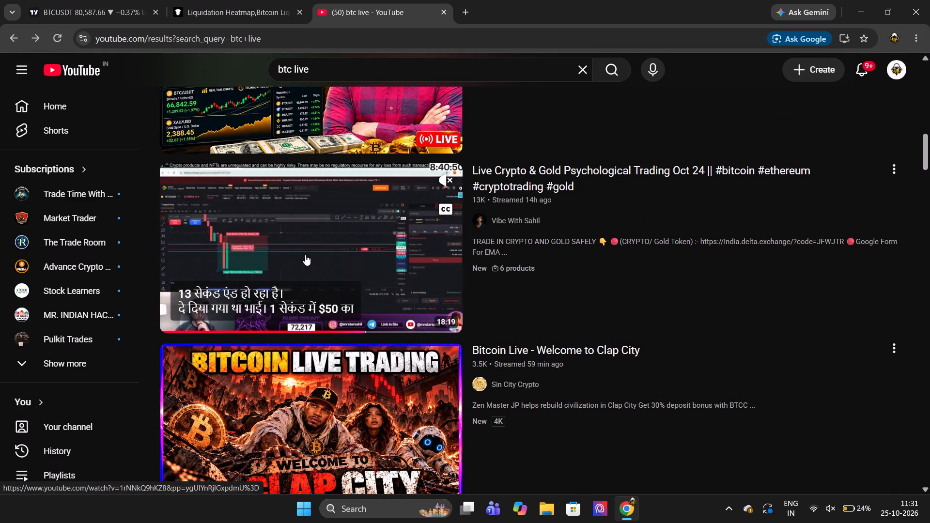
left_click(338, 323)
Check the results further down for a live Bitcoin stream and return to the first results.
scroll(339, 295, "down", 3)
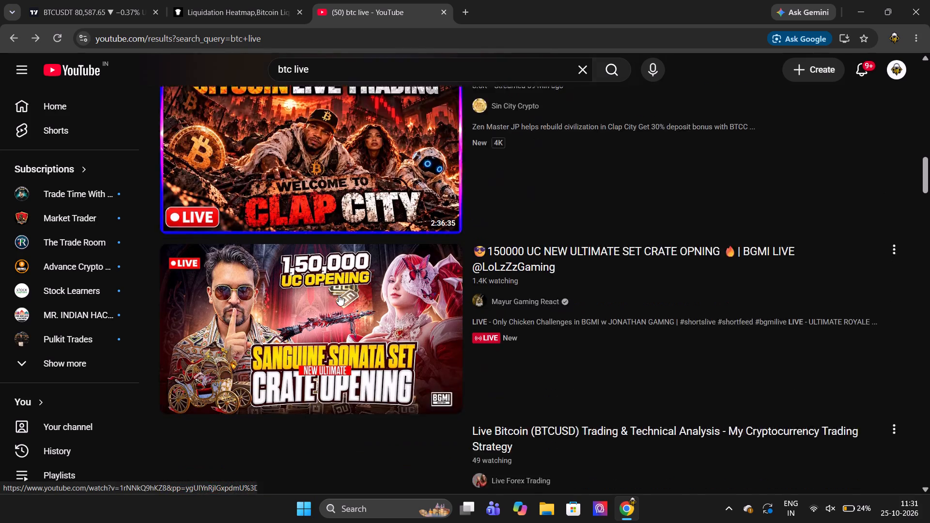
scroll(339, 295, "down", 5)
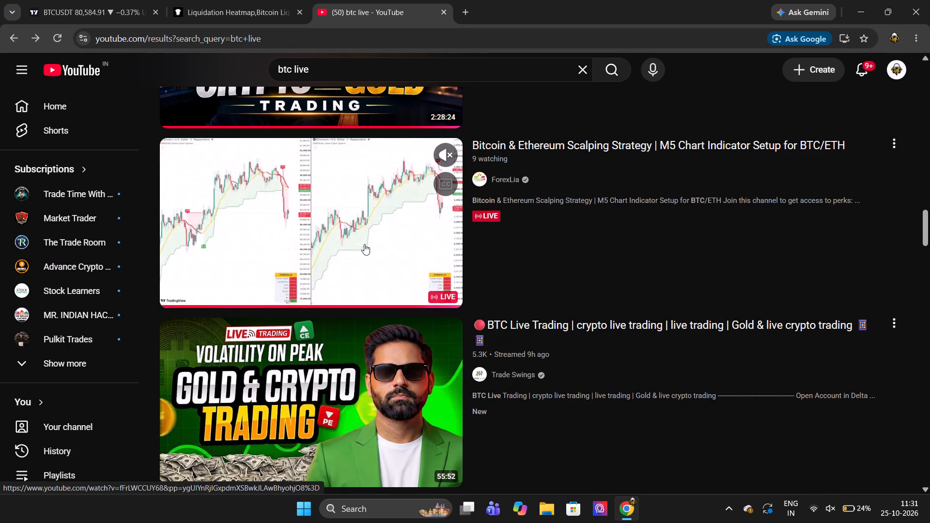
scroll(364, 244, "up", 20)
scroll(364, 244, "up", 20)
scroll(364, 244, "up", 1)
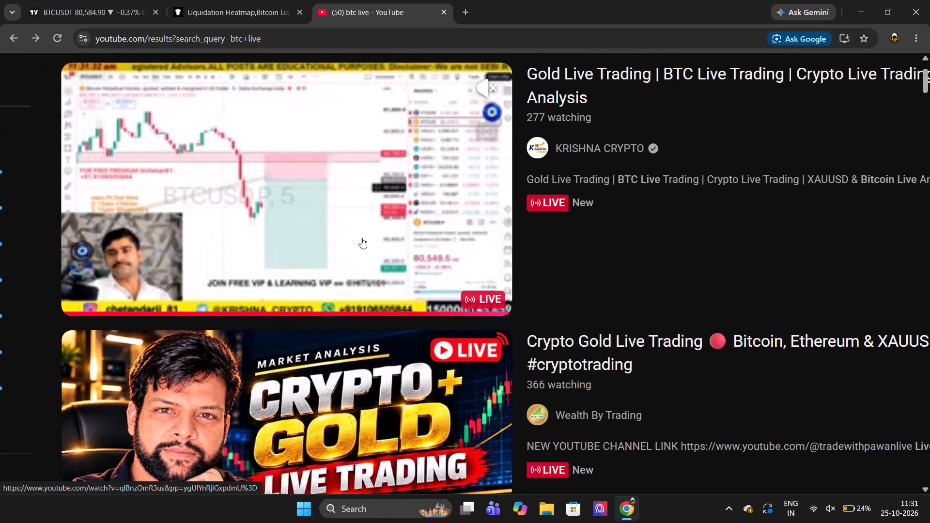
Open the KRISHNA CRYPTO live trading stream, view its 5-minute BTCUSD.P chart and pause it.
left_click(361, 238)
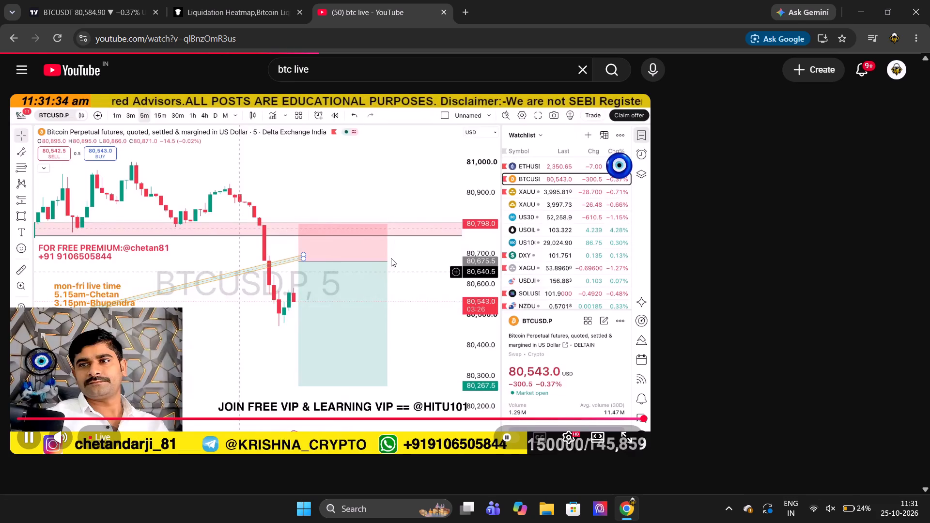
left_click(391, 258)
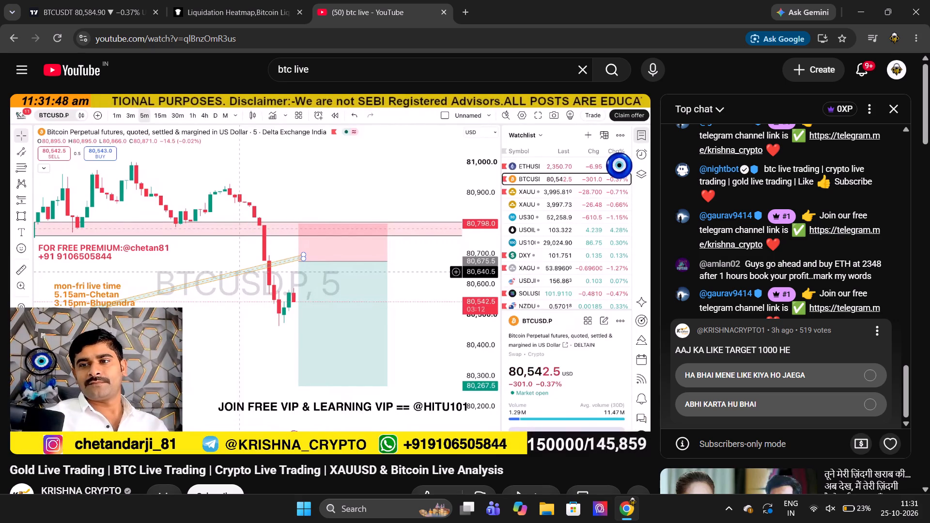
left_click(247, 217)
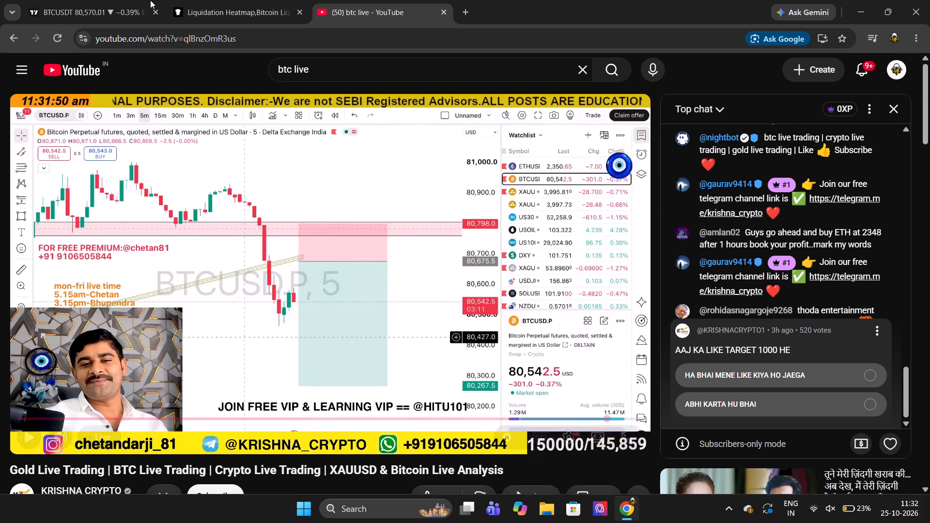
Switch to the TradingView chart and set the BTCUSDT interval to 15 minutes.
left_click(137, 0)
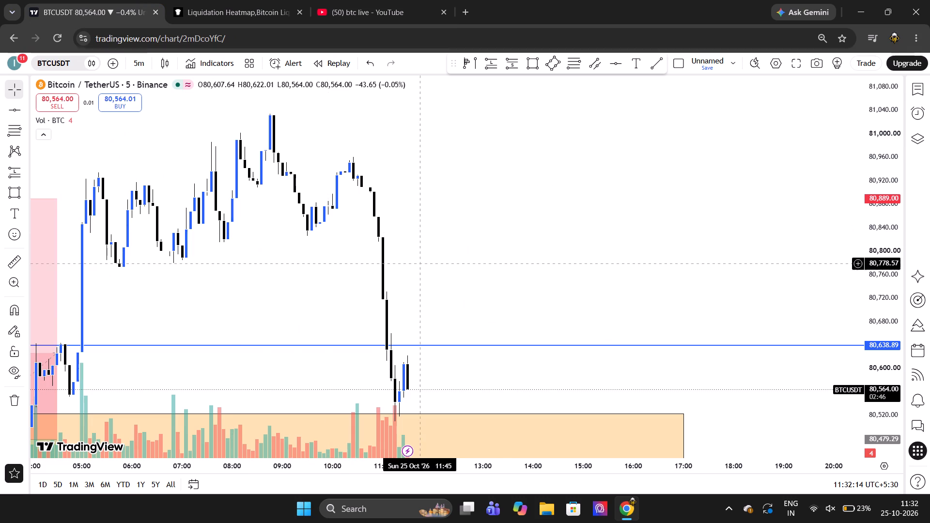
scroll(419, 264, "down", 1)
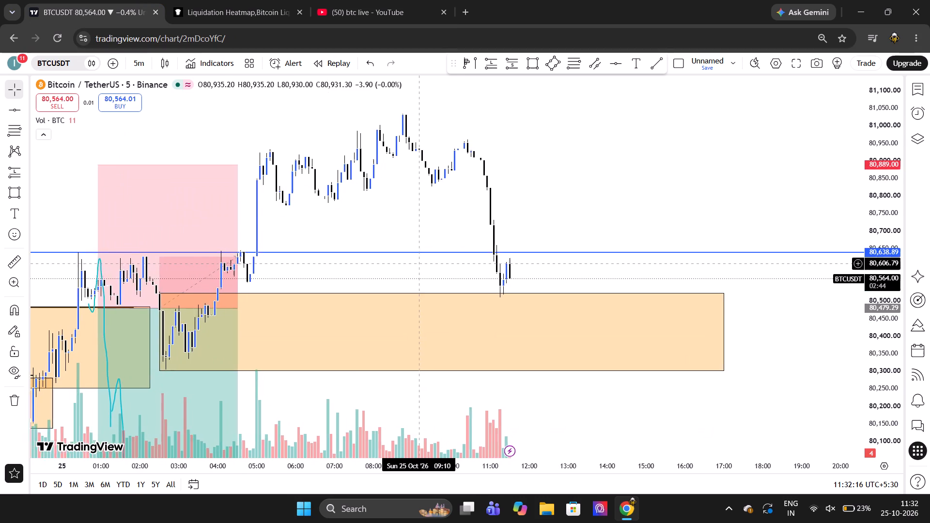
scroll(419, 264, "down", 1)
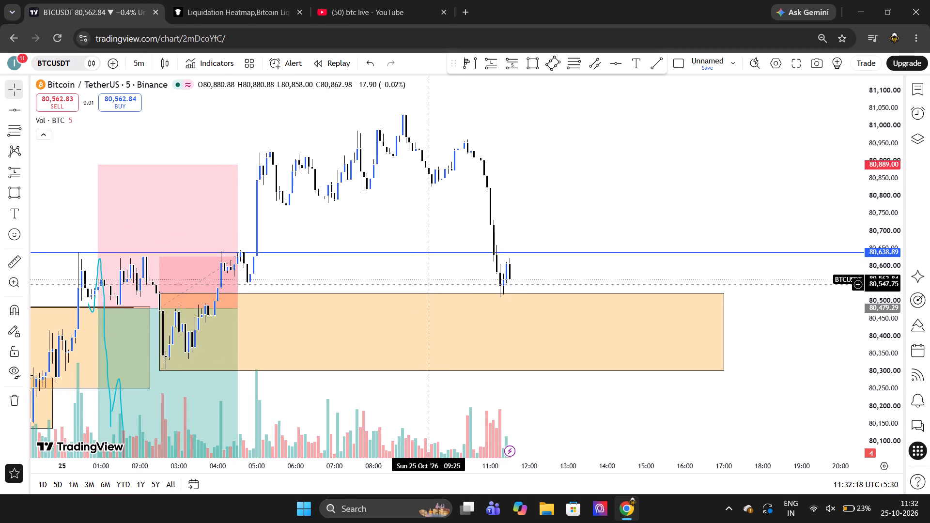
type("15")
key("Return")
Measure the price range from the top edge to the bottom edge of the orange zone just below the current price.
scroll(480, 296, "up", 1)
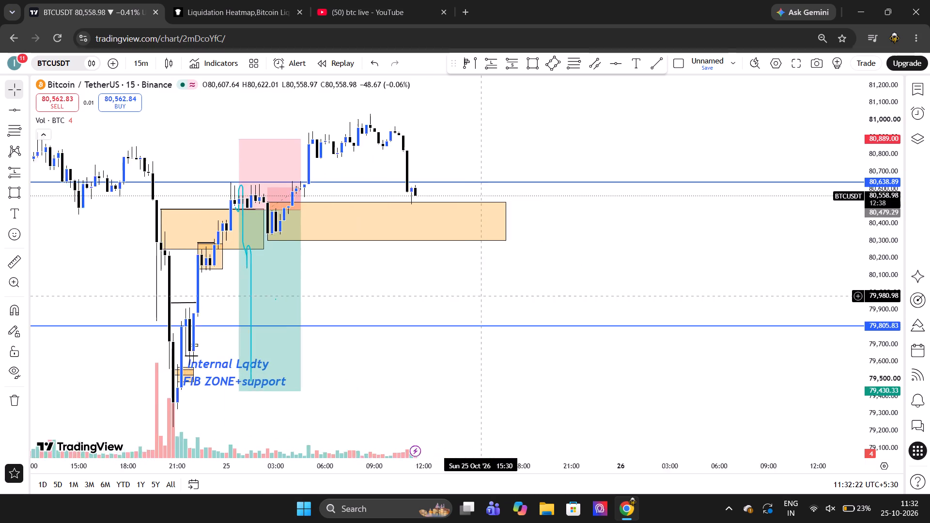
scroll(480, 296, "up", 1)
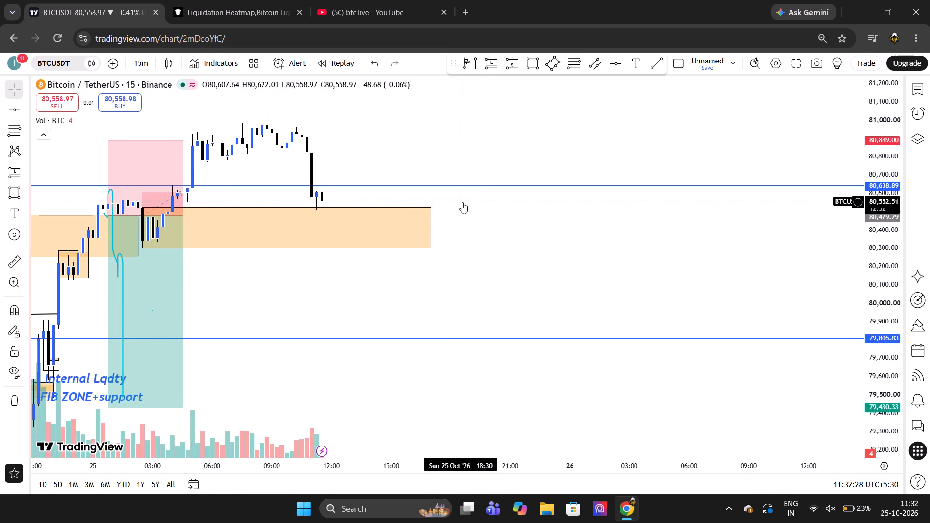
left_click_drag(23, 249, 15, 262)
left_click(15, 262)
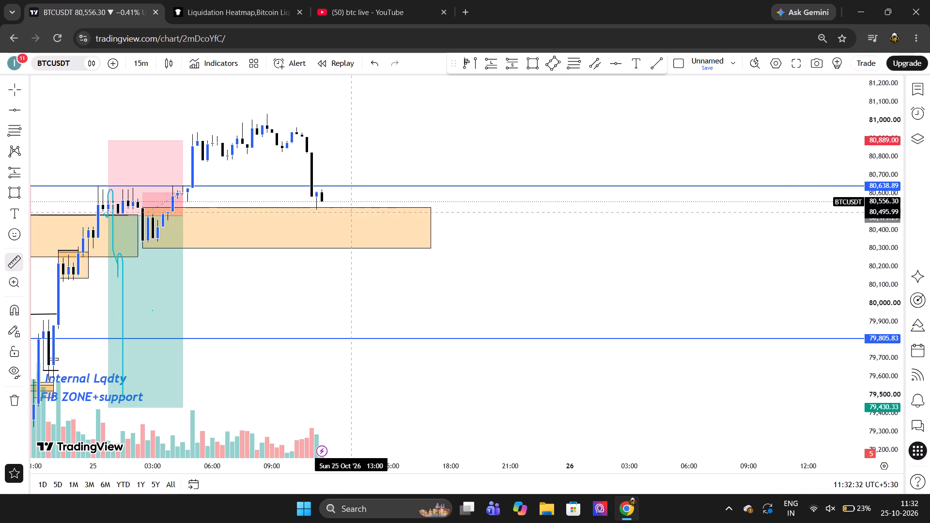
left_click_drag(345, 208, 345, 233)
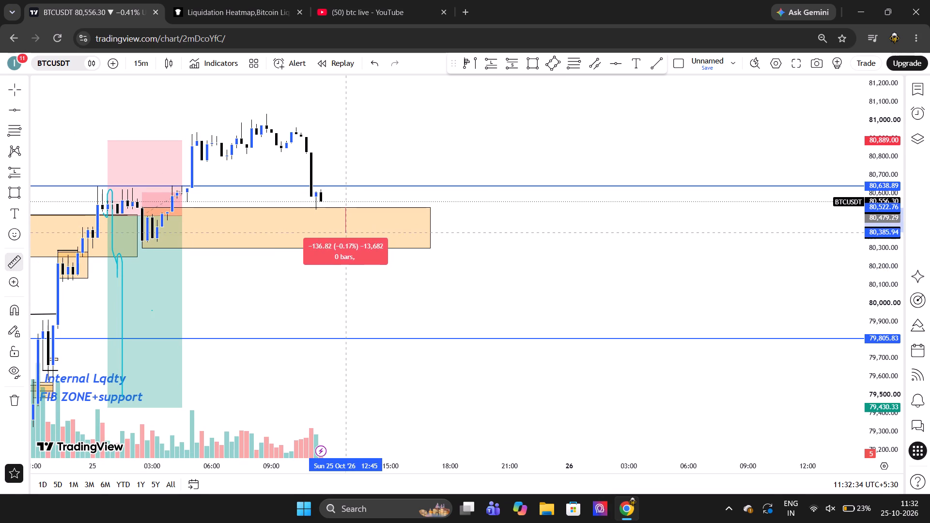
left_click_drag(345, 233, 345, 249)
double_click(345, 249)
left_click(361, 263)
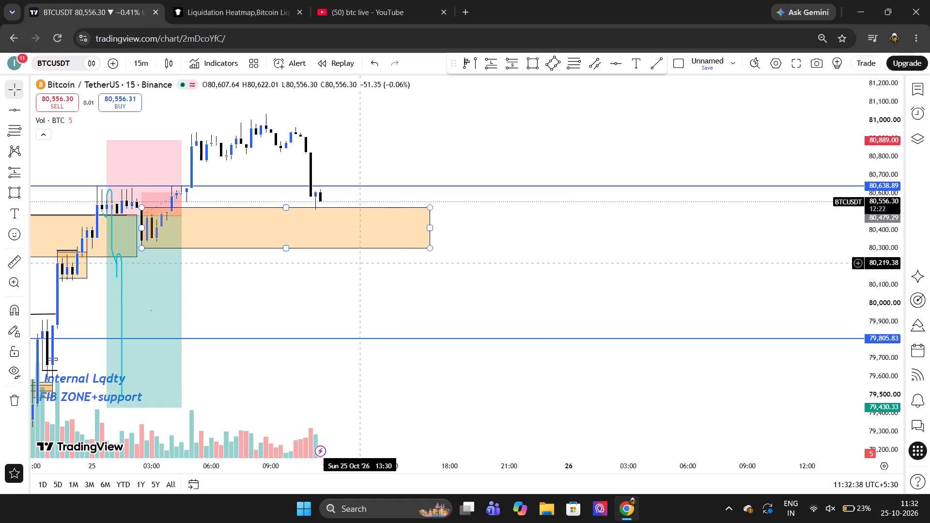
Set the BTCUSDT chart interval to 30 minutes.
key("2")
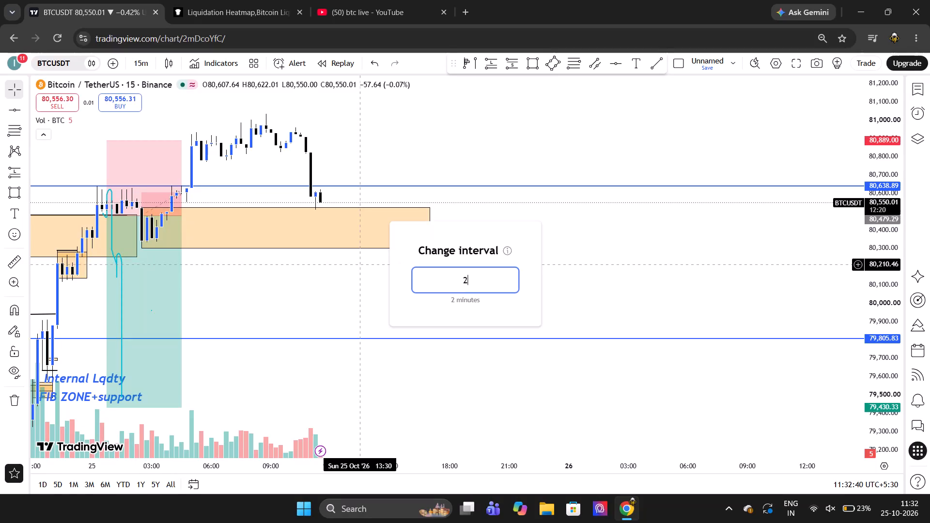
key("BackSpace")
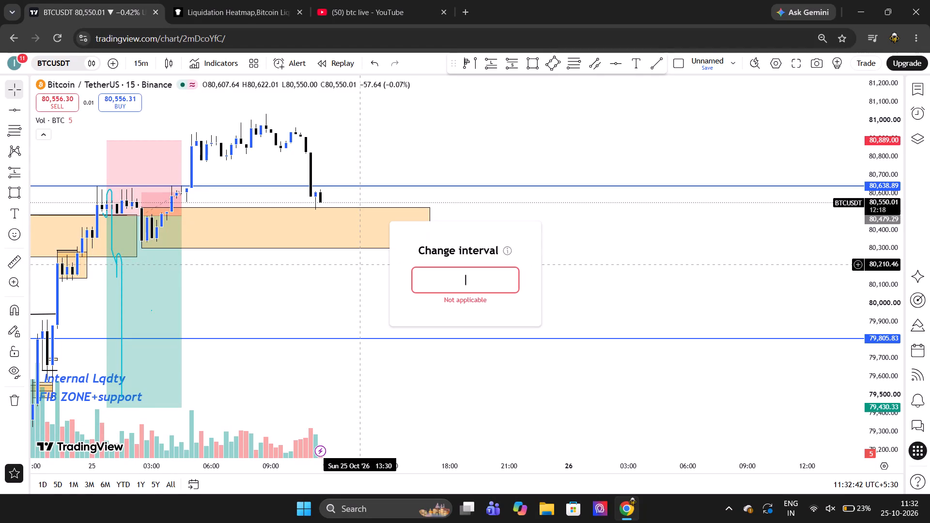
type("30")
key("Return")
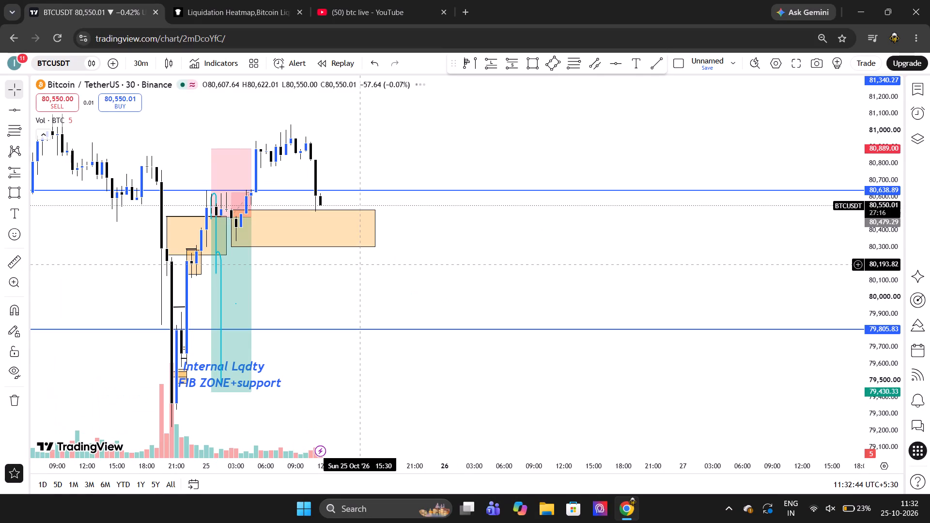
Examine the 30-minute price action around the orange zone and compare it with the 24-hour CoinGlass BTC Liquidation Heatmap.
scroll(397, 264, "up", 6)
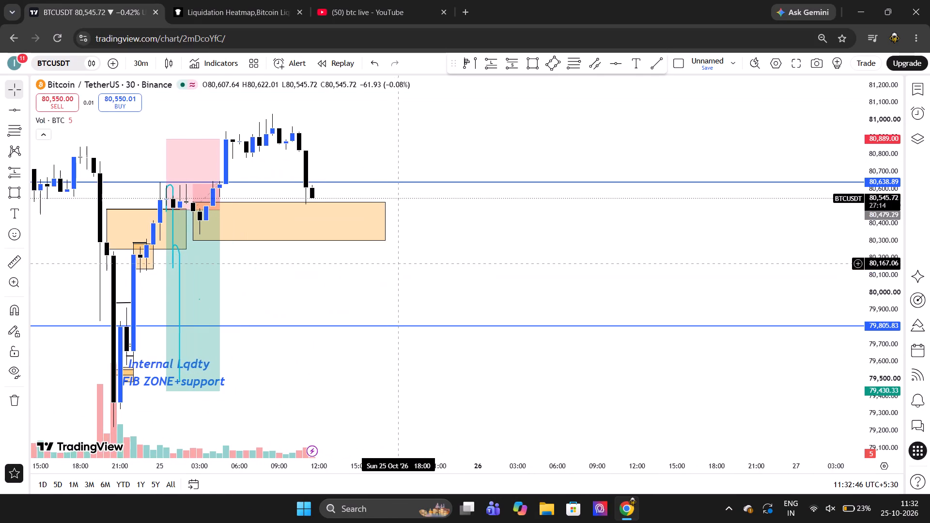
scroll(397, 264, "up", 1)
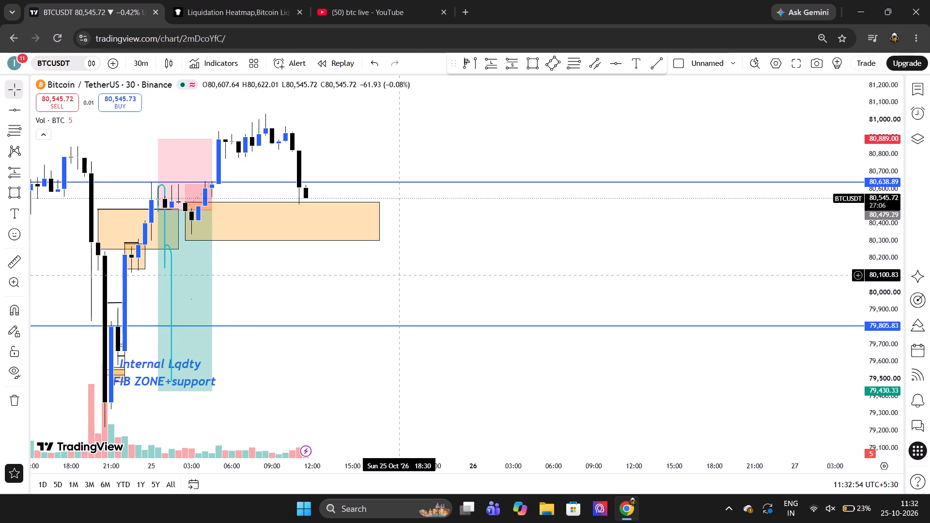
scroll(400, 275, "down", 1)
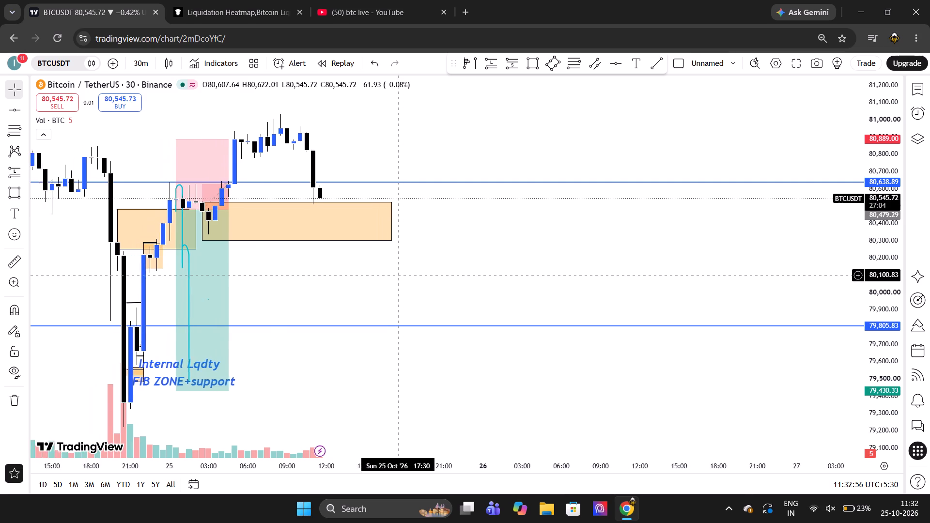
left_click(271, 0)
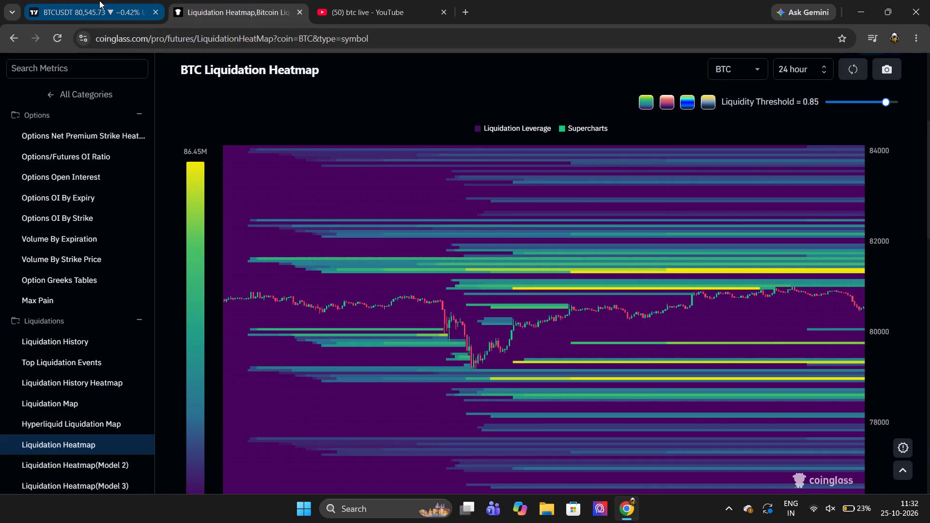
left_click(99, 0)
left_click(207, 0)
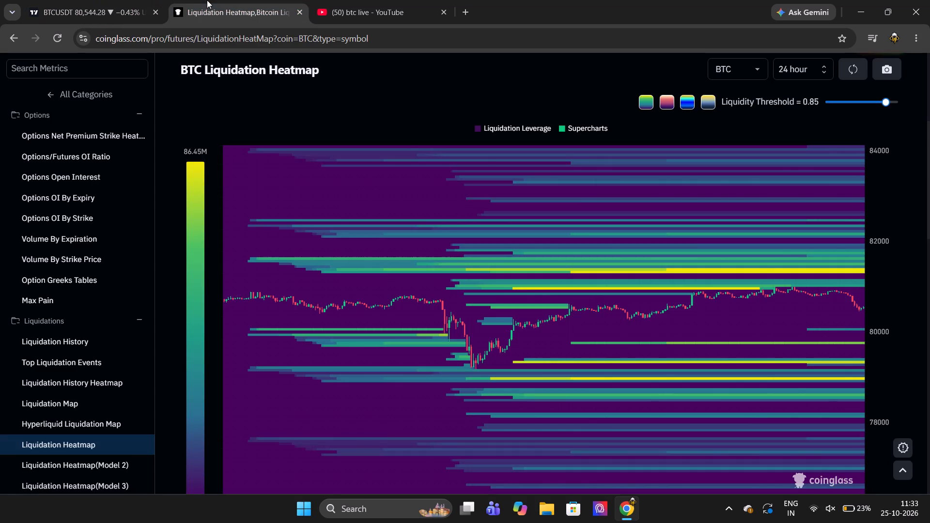
left_click(129, 0)
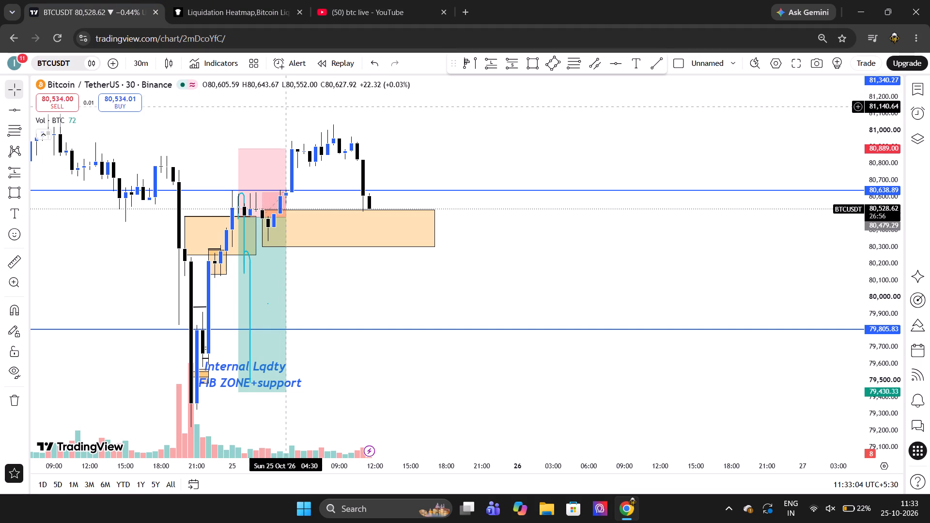
Set the BTCUSDT chart interval to 5 minutes.
left_click(400, 161)
scroll(400, 161, "up", 1)
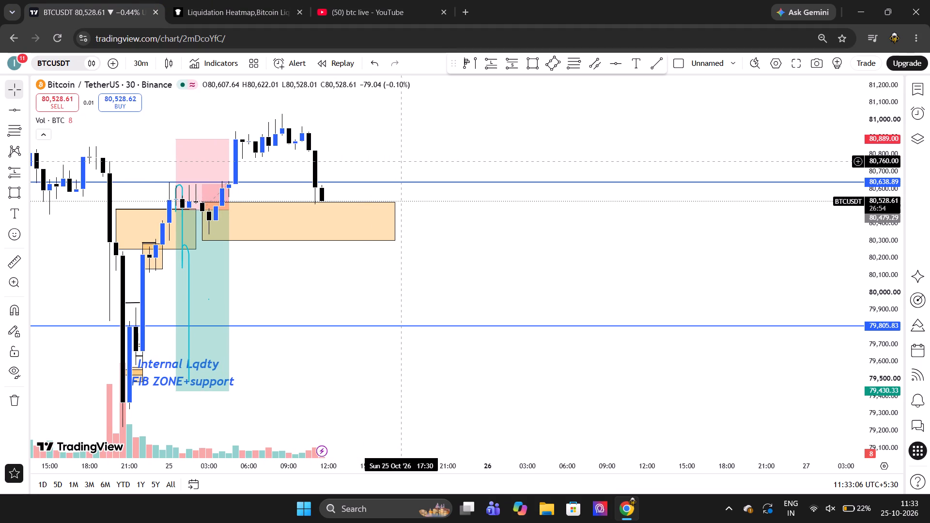
scroll(400, 161, "up", 1)
key("5")
key("Return")
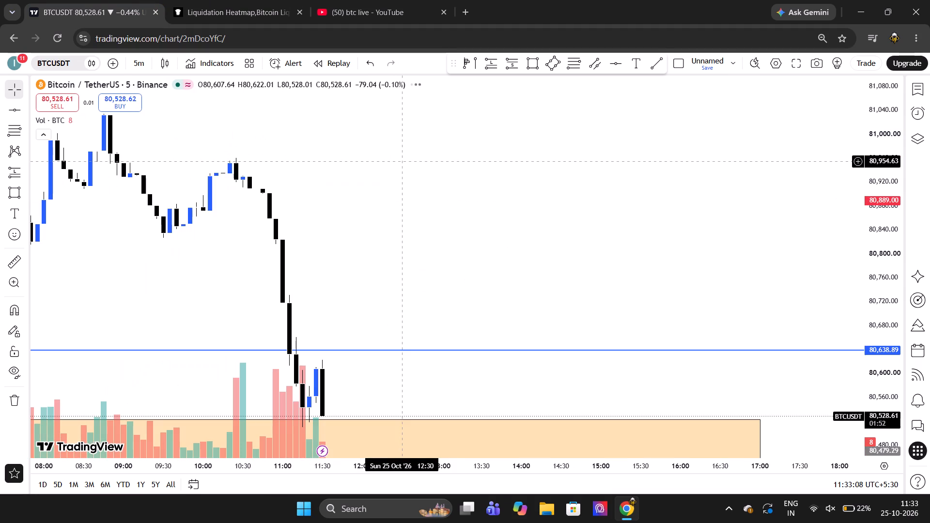
Examine the wider 5-minute price action around the orange zone and the horizontal line at 80,638.89.
scroll(426, 181, "down", 3)
left_click(459, 213)
scroll(460, 204, "down", 1)
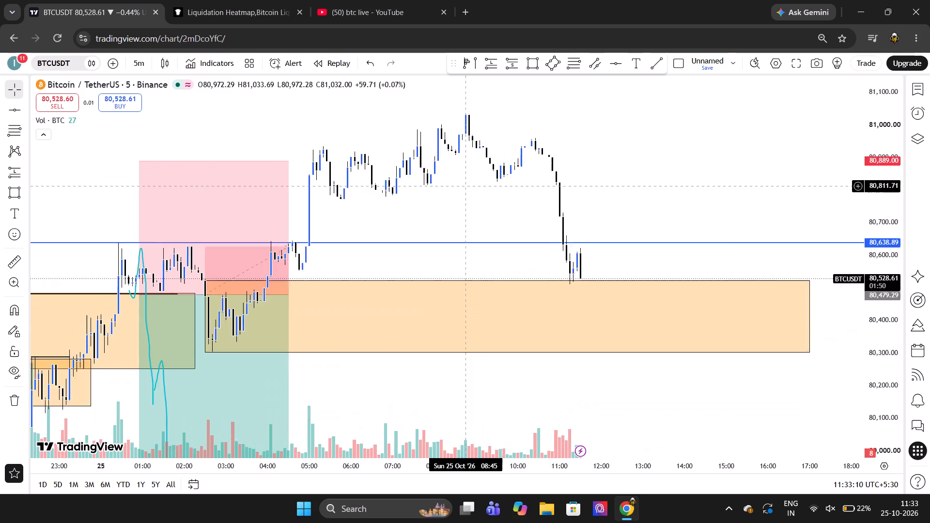
scroll(465, 186, "down", 1)
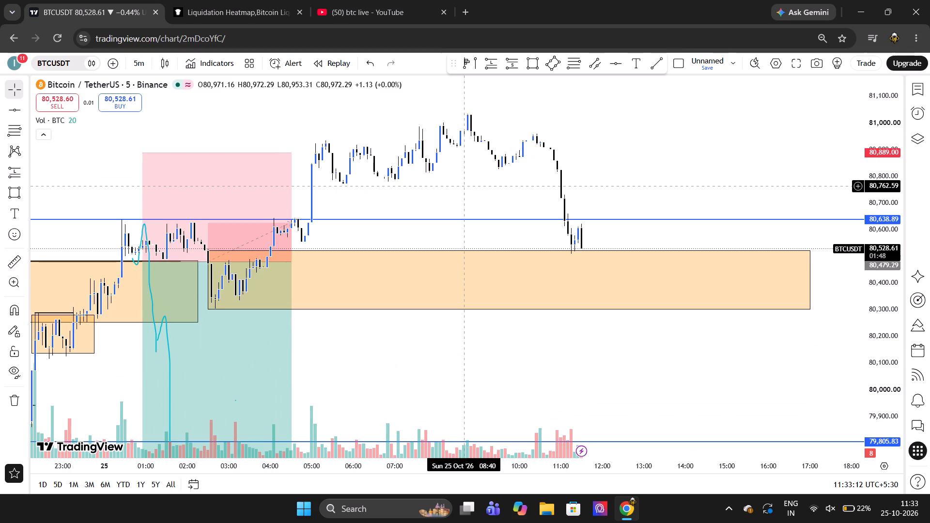
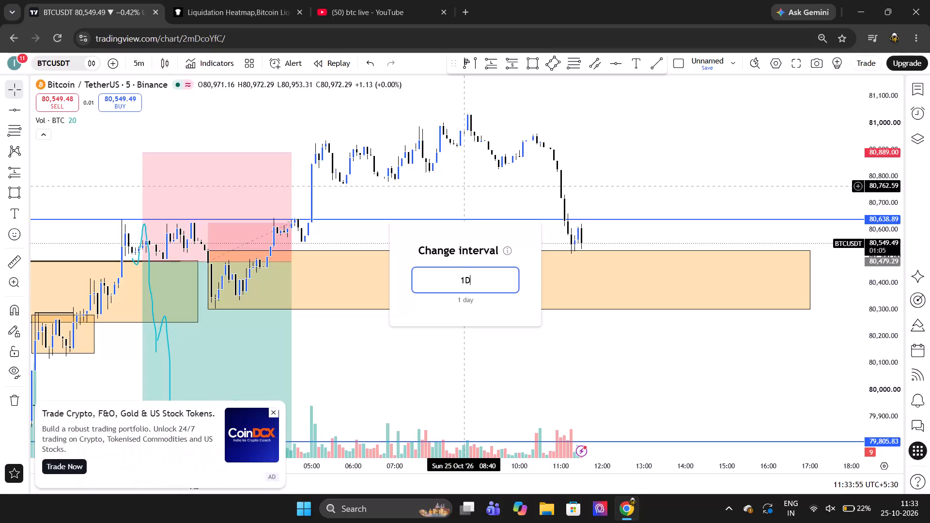
Set the BTCUSDT chart interval to 1 day and examine the latest daily candles below the large orange zone.
key("Return")
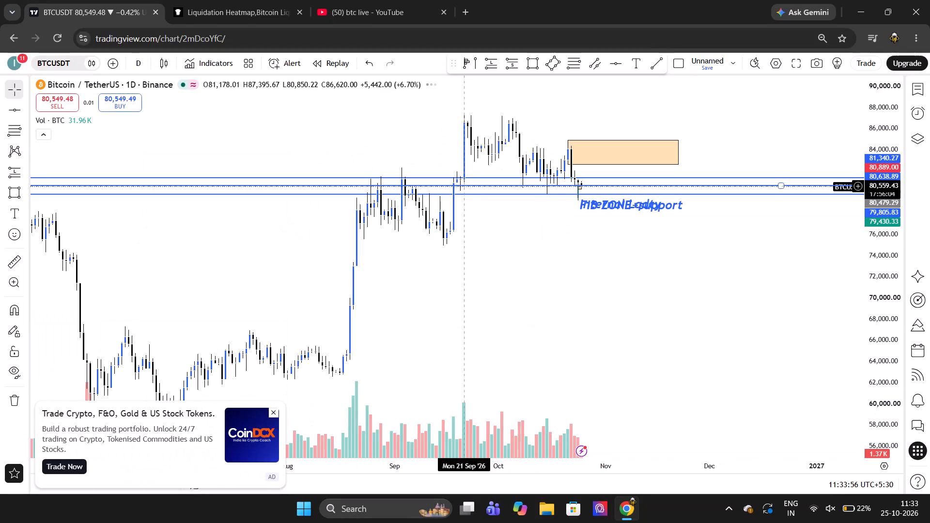
scroll(572, 268, "up", 2)
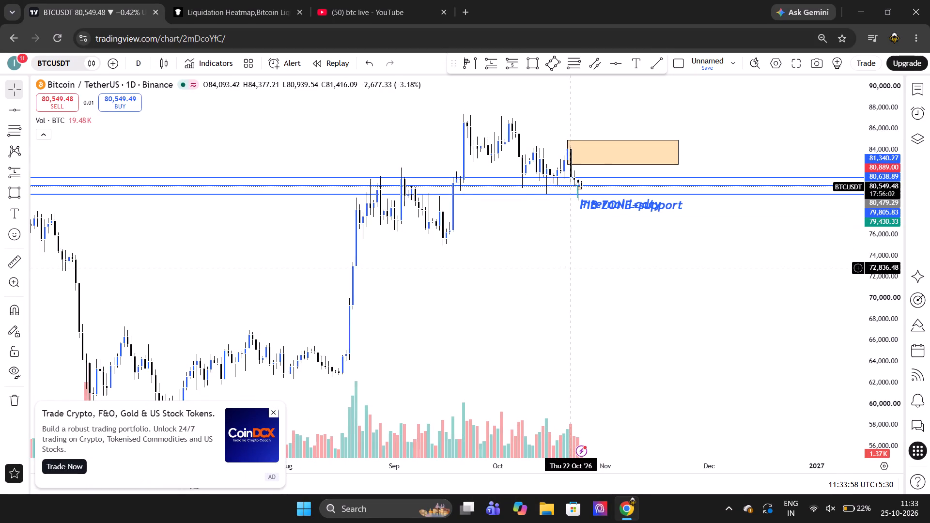
scroll(572, 268, "up", 12)
scroll(572, 268, "down", 2)
scroll(585, 307, "down", 1)
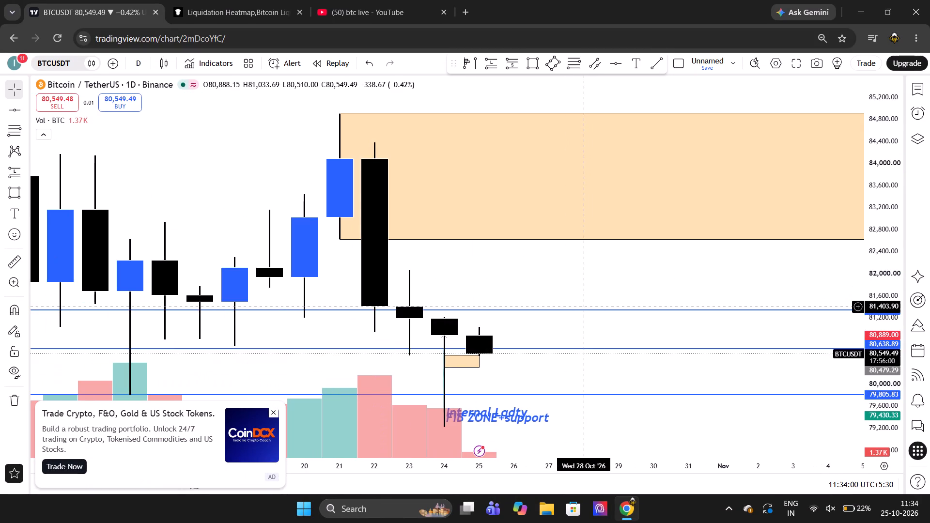
scroll(594, 377, "down", 1)
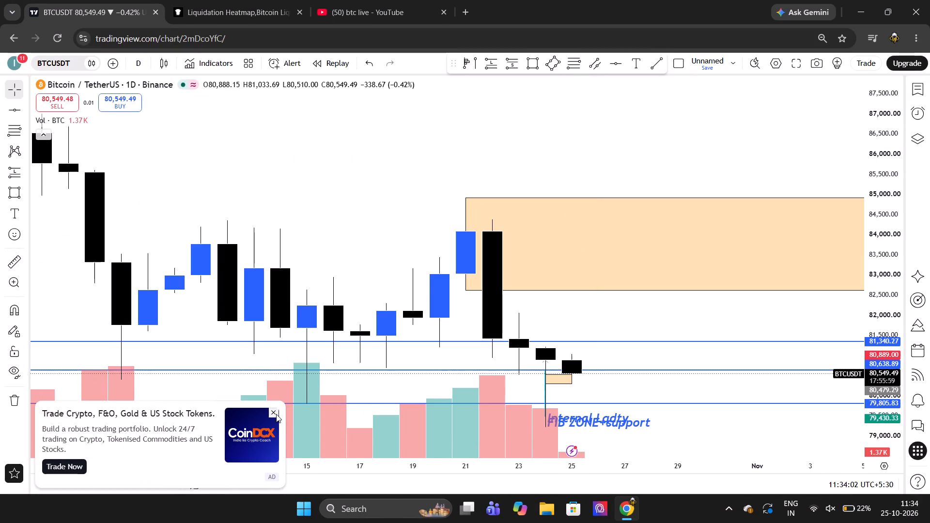
Dismiss the CoinDCX advertisement covering the chart.
left_click(277, 414)
Set the BTCUSDT chart interval to 4 hours and examine the price action between the large orange zone and the 79,805.83 line.
scroll(398, 382, "up", 2)
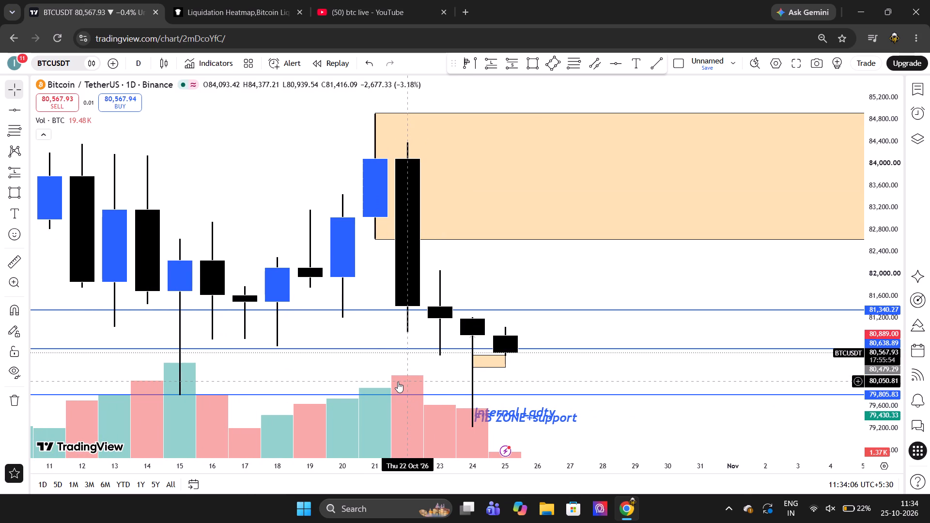
scroll(345, 368, "down", 1)
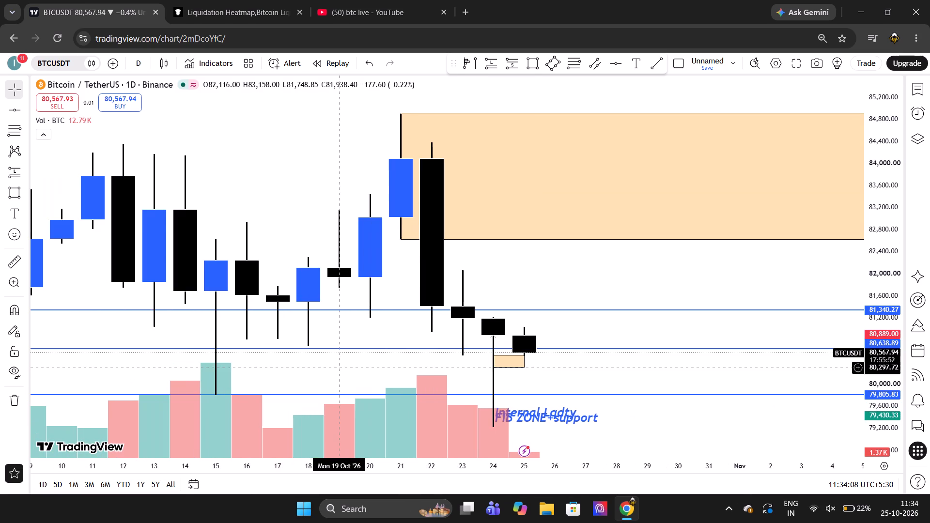
scroll(345, 368, "down", 1)
key("4")
key("h")
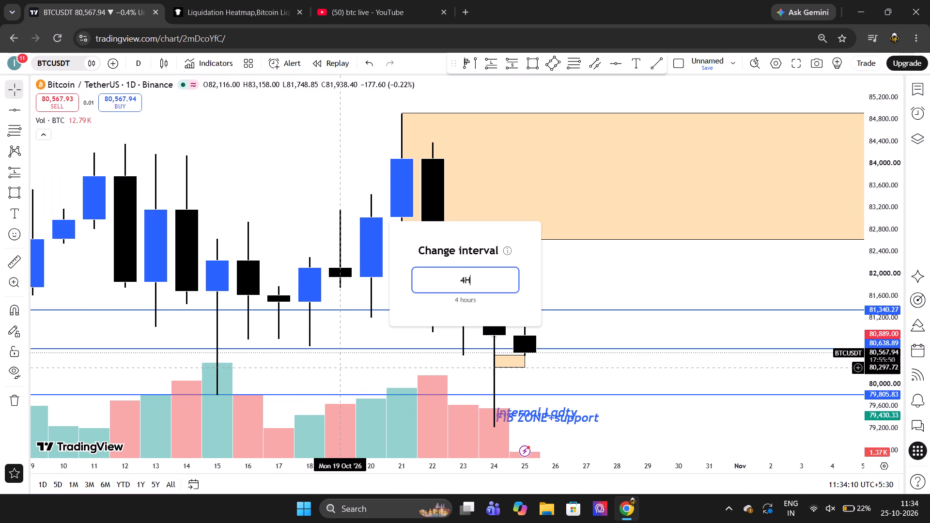
key("Return")
scroll(358, 387, "down", 2)
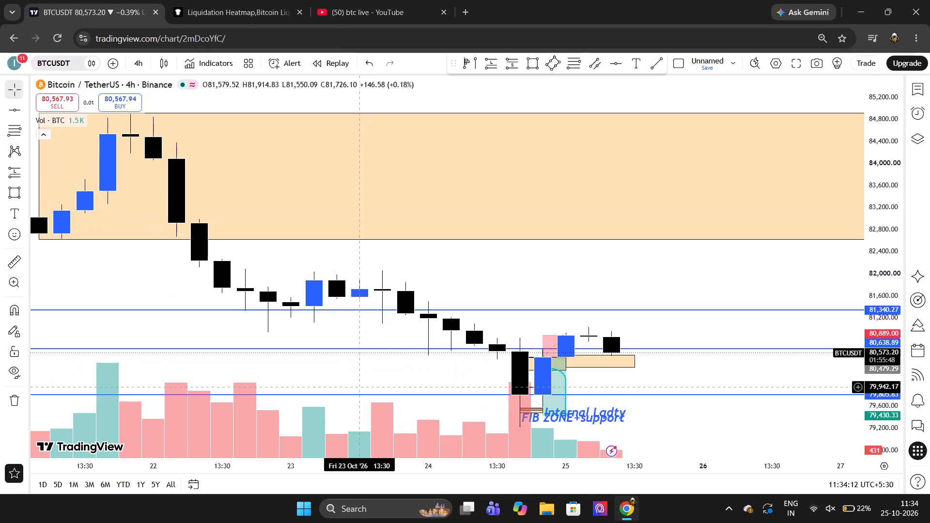
scroll(358, 387, "down", 3)
scroll(358, 387, "left", 2)
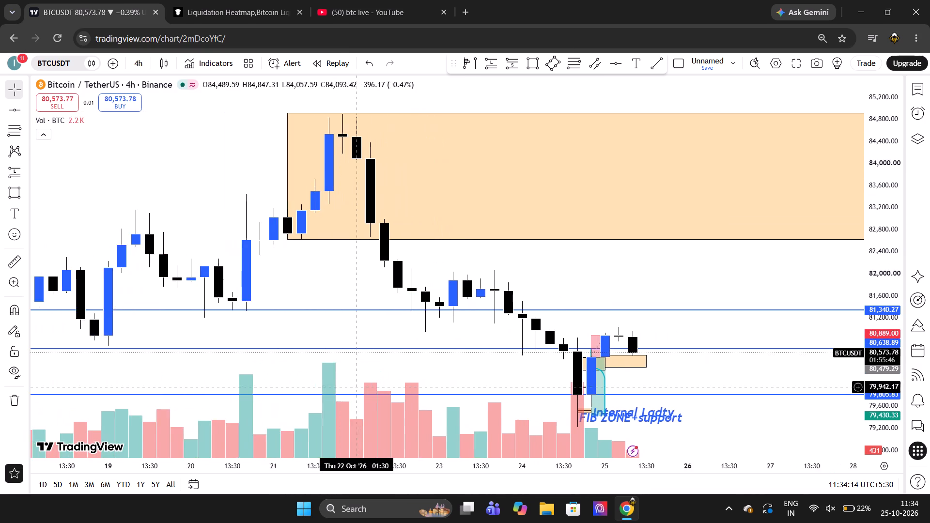
scroll(358, 387, "left", 2)
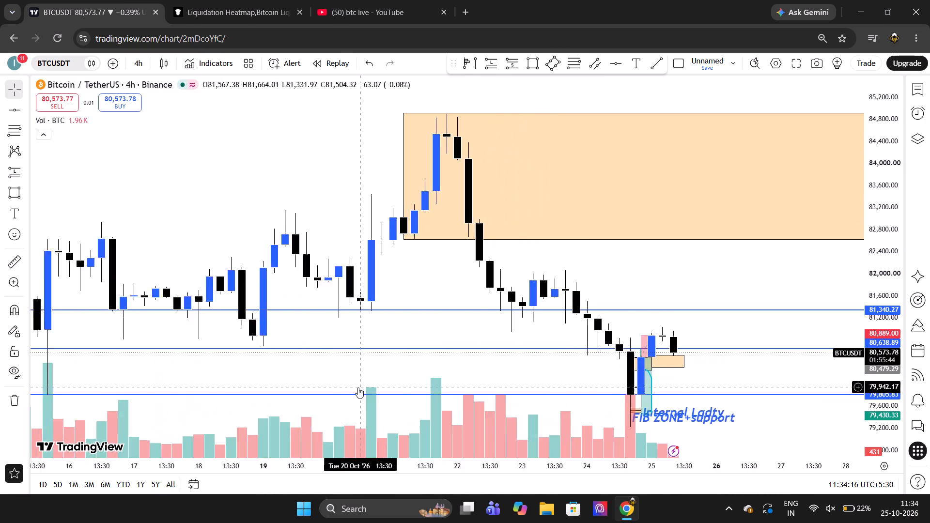
scroll(358, 387, "up", 2)
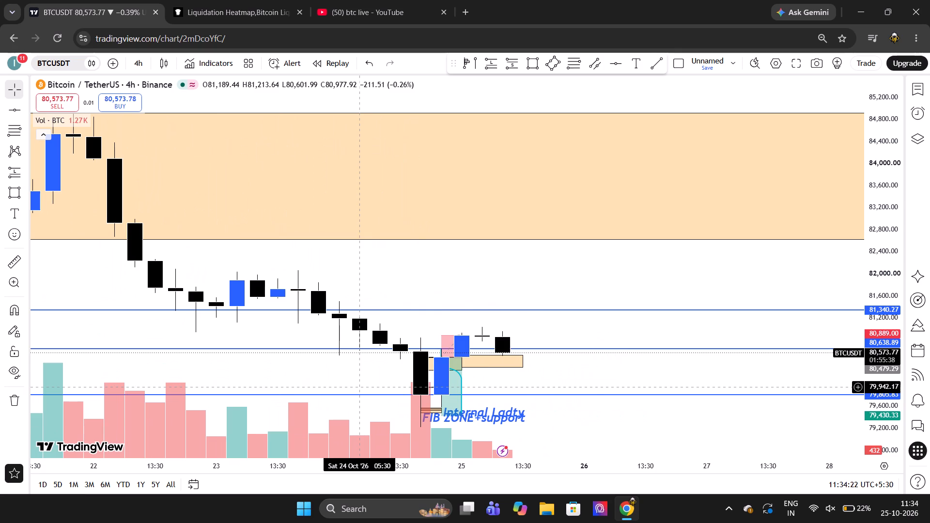
scroll(358, 387, "down", 1)
Set the BTCUSDT chart interval to 5 minutes and examine the recent candles near the 80,638.89 line.
key("5")
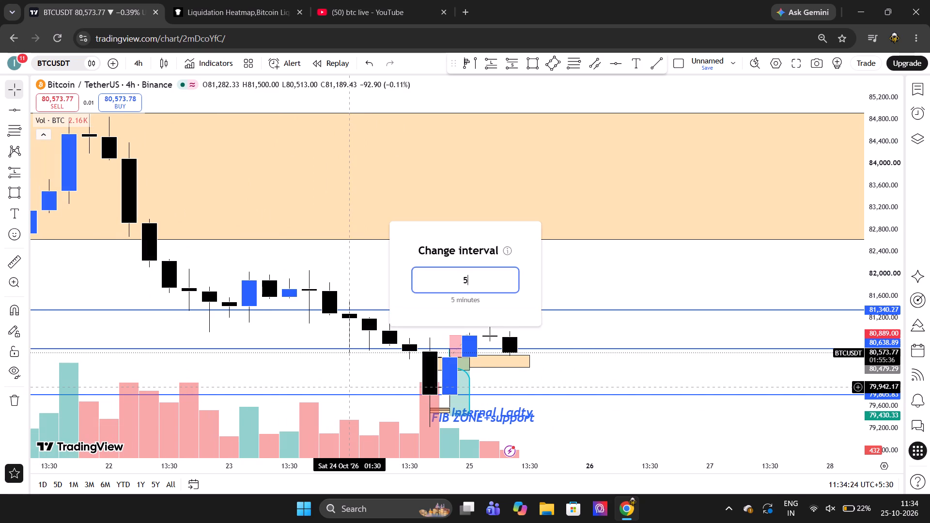
key("Return")
scroll(358, 387, "down", 4)
scroll(358, 387, "left", 1)
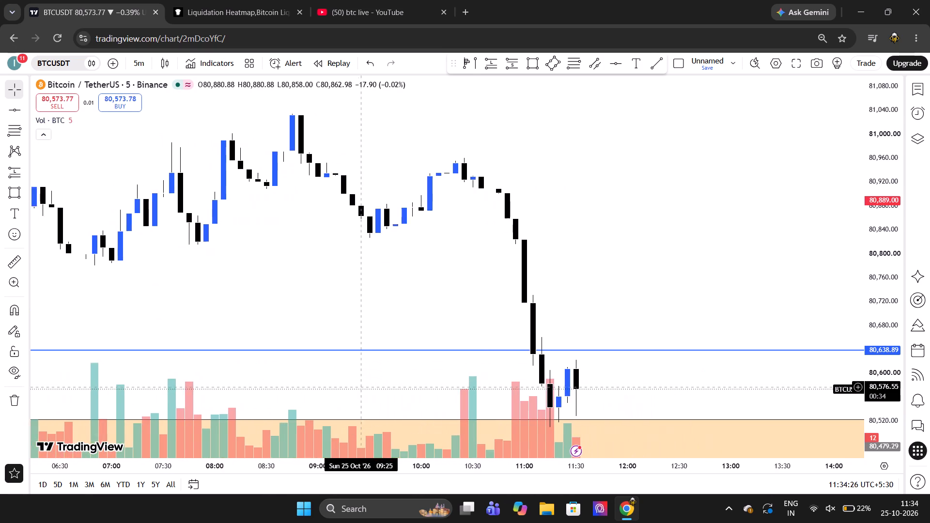
scroll(358, 387, "down", 3)
Set the BTCUSDT chart interval to 1 minute and examine the latest candles just above the orange zone.
key("1")
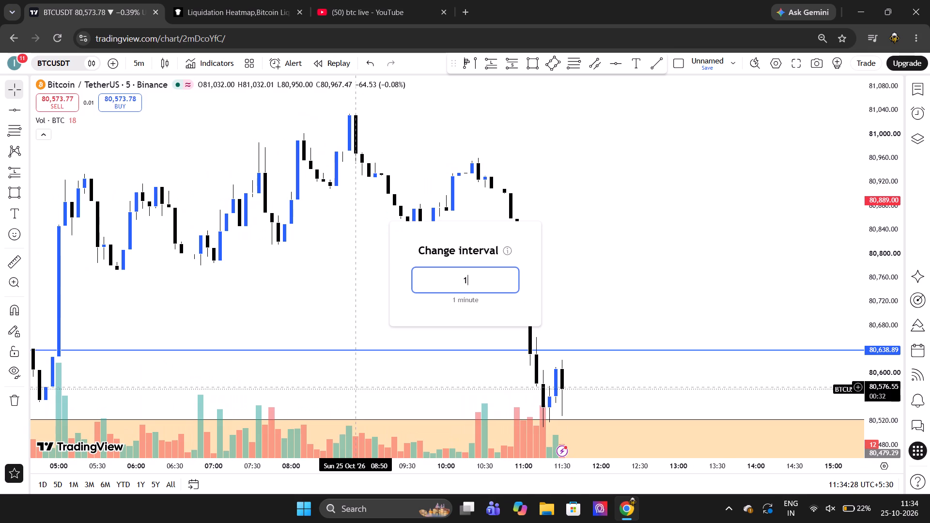
key("Return")
scroll(399, 426, "down", 1)
left_click(435, 278)
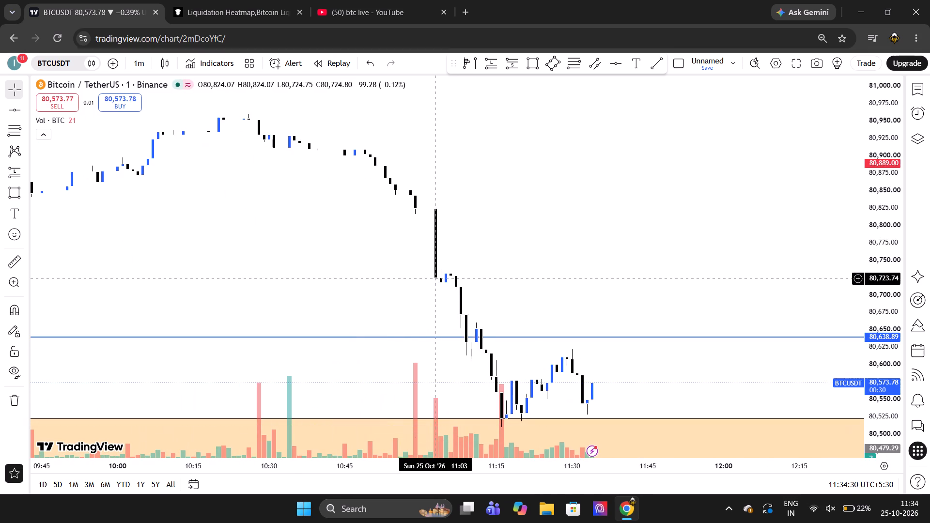
scroll(435, 278, "left", 3)
scroll(435, 278, "right", 1)
scroll(435, 278, "up", 1)
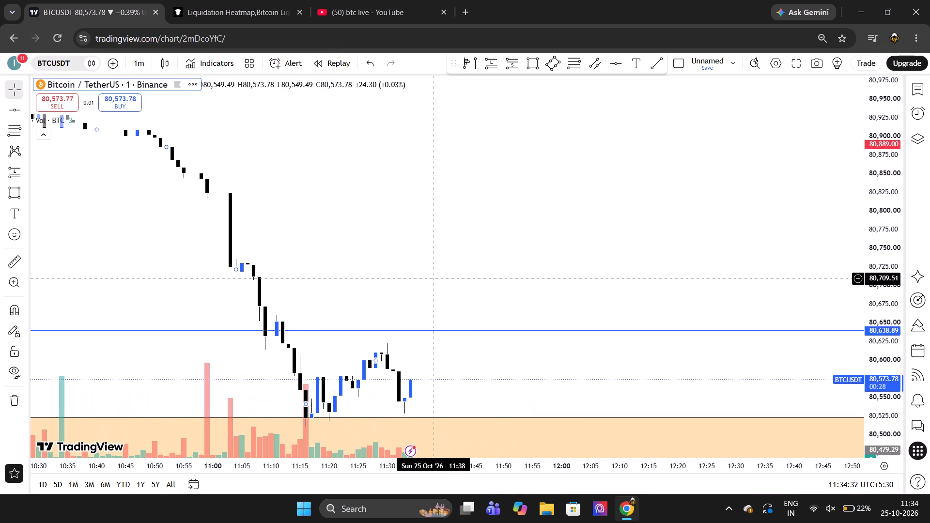
Set the BTCUSDT chart interval to 3 minutes and examine the recent candles above the orange zone.
key("3")
key("Return")
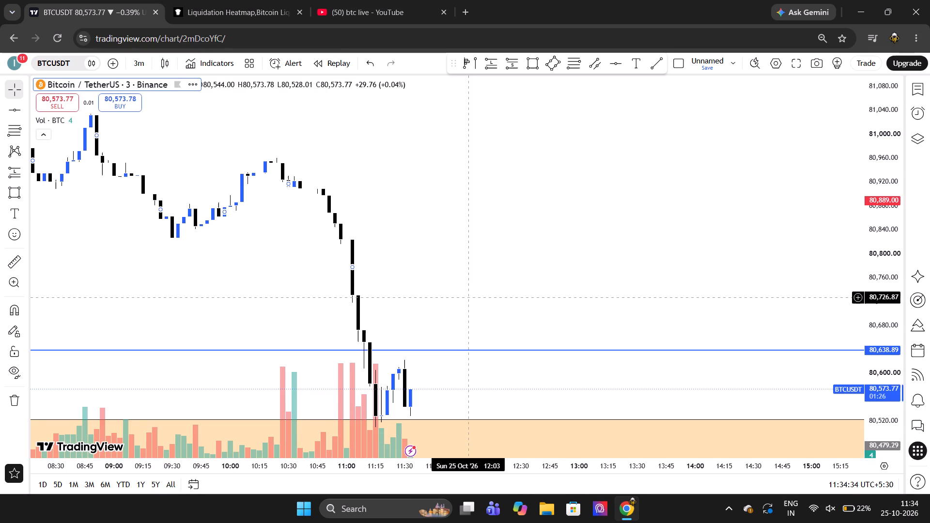
scroll(472, 297, "down", 1)
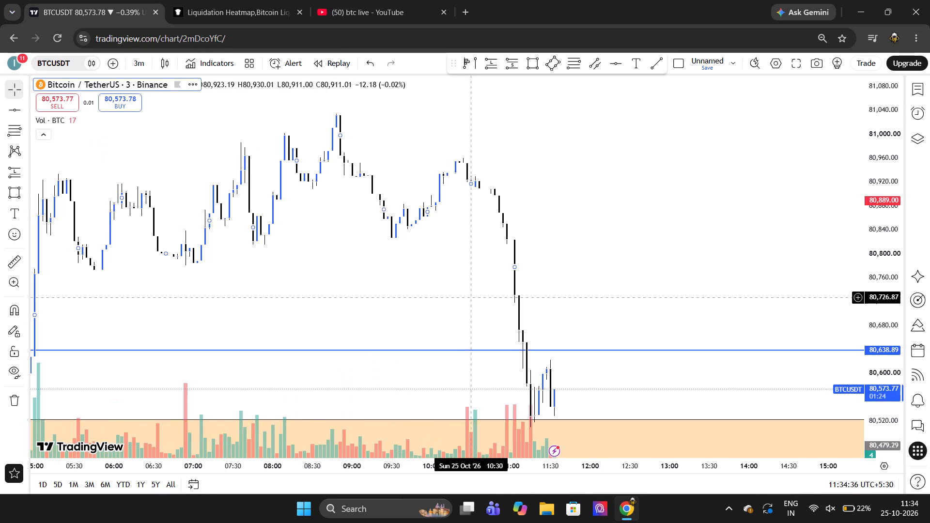
scroll(472, 297, "down", 1)
Set the BTCUSDT chart interval to 5 minutes and examine the price action around the orange zone and the 80,638.89 line.
key("5")
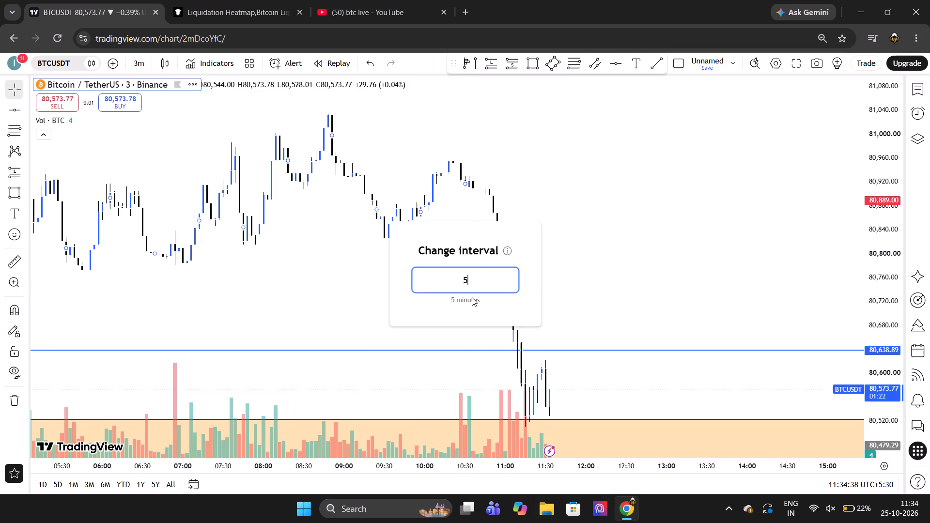
key("Return")
left_click(461, 270)
scroll(461, 270, "up", 1)
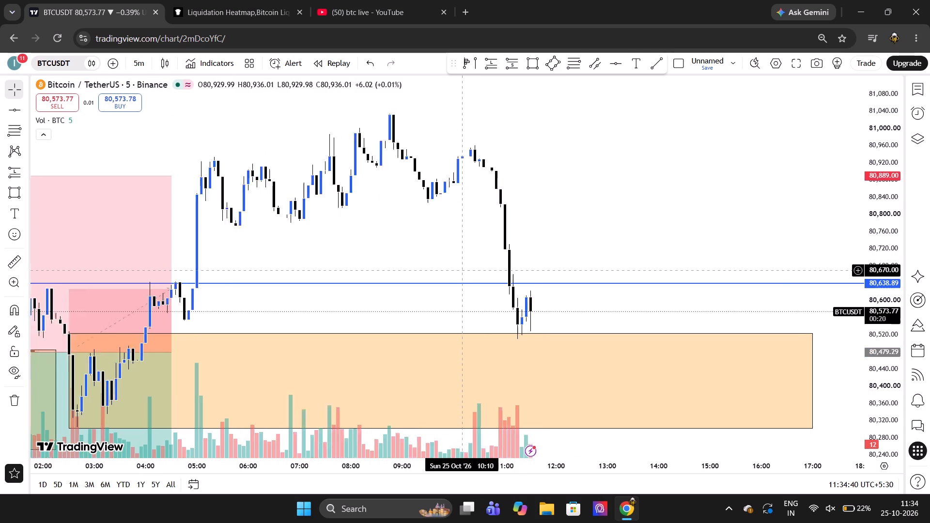
scroll(461, 270, "up", 1)
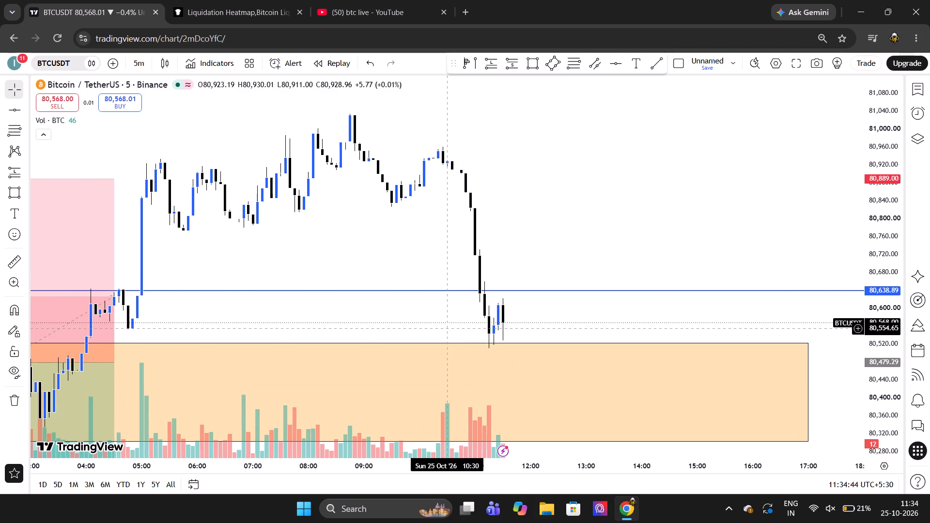
scroll(448, 329, "down", 1)
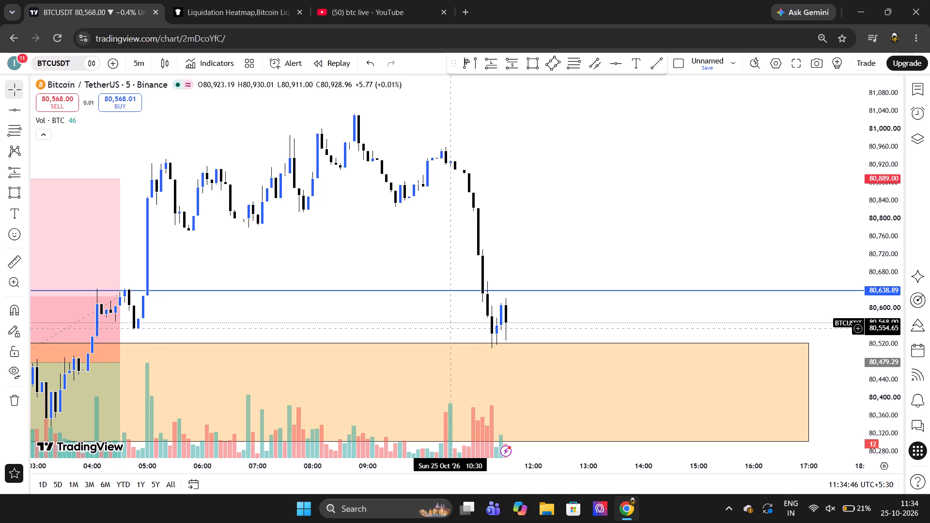
scroll(448, 329, "down", 1)
scroll(448, 329, "up", 1)
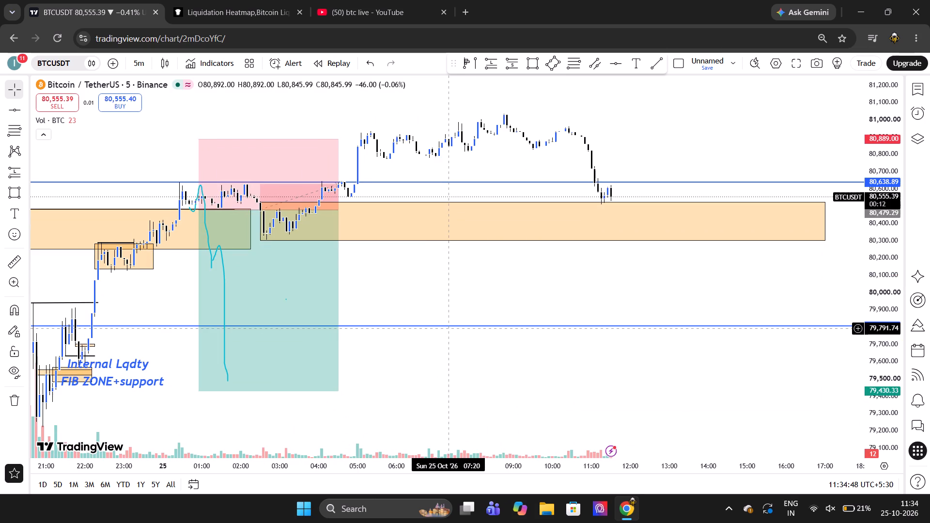
scroll(448, 329, "up", 2)
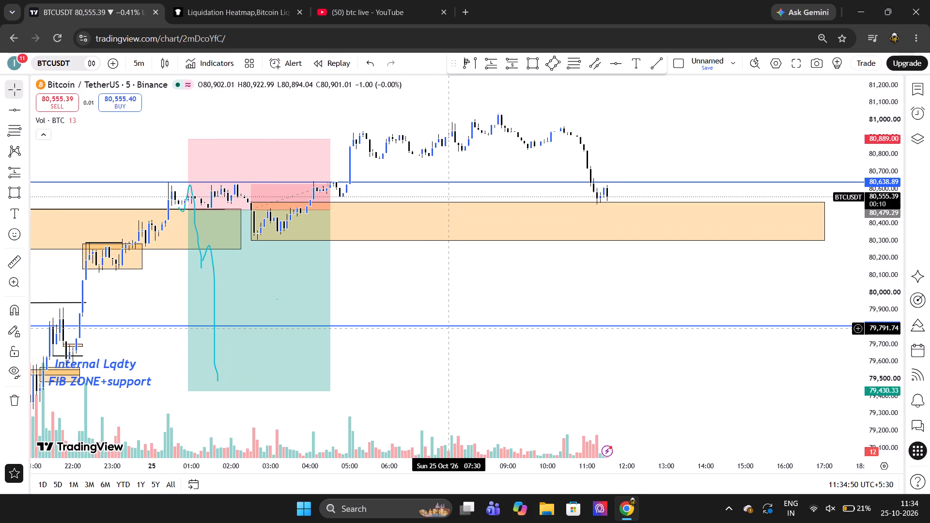
scroll(448, 329, "up", 1)
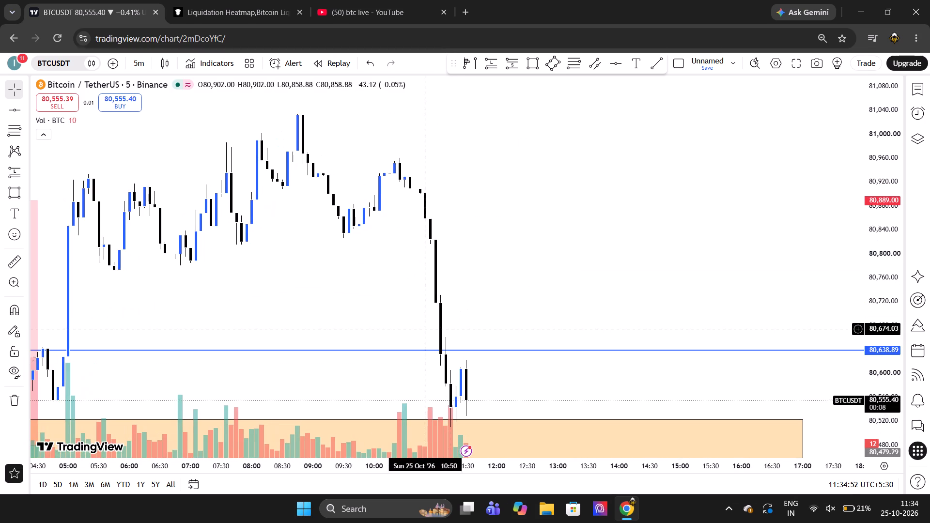
scroll(377, 332, "down", 2)
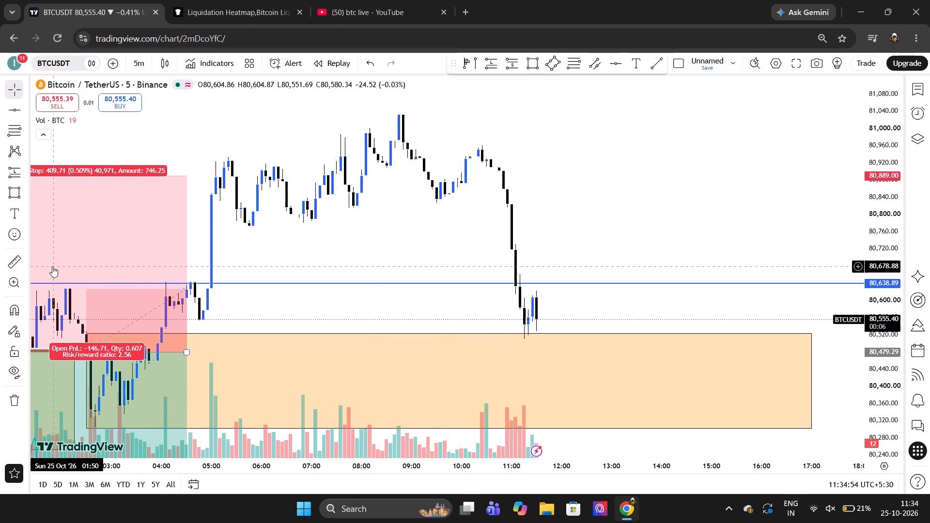
Measure the price distance from the current price down to just below the orange zone's lower edge, then clear the measurement.
left_click(6, 263)
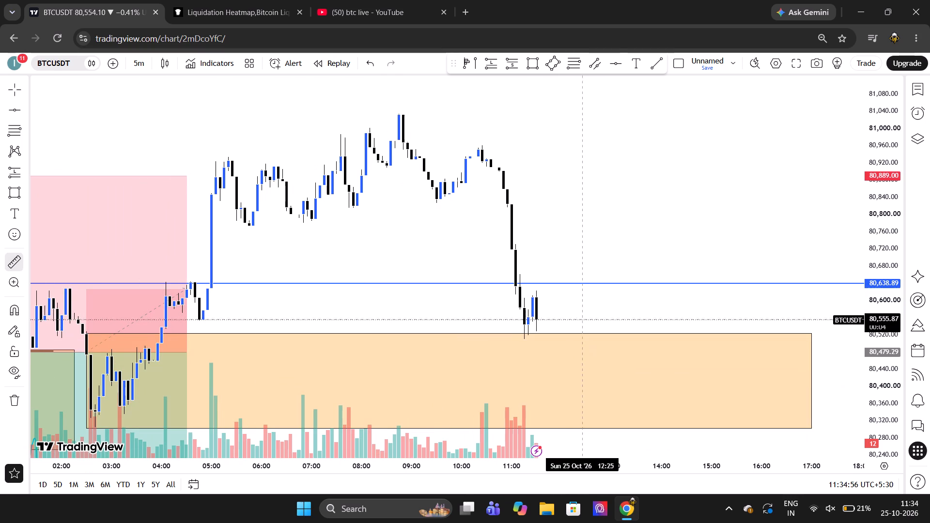
left_click_drag(573, 320, 587, 432)
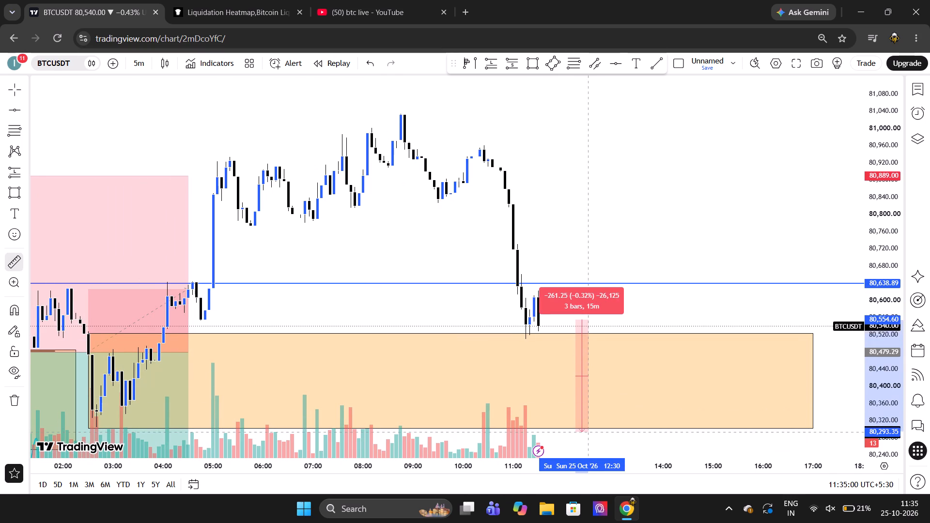
left_click_drag(587, 432, 578, 300)
double_click(578, 300)
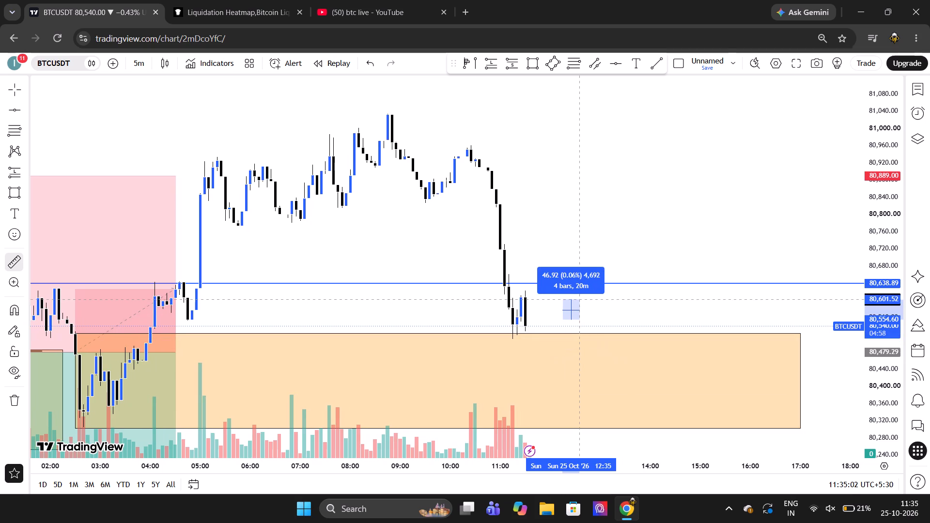
scroll(578, 300, "left", 2)
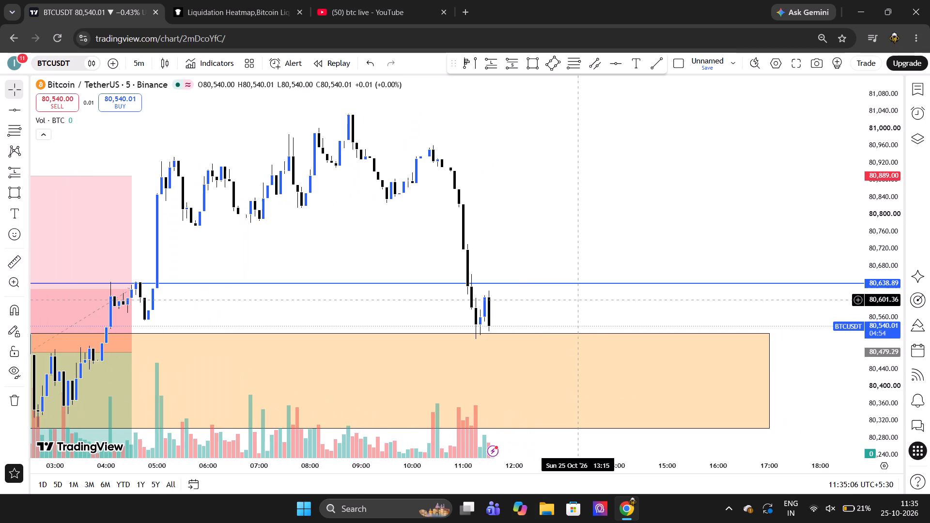
left_click(563, 257)
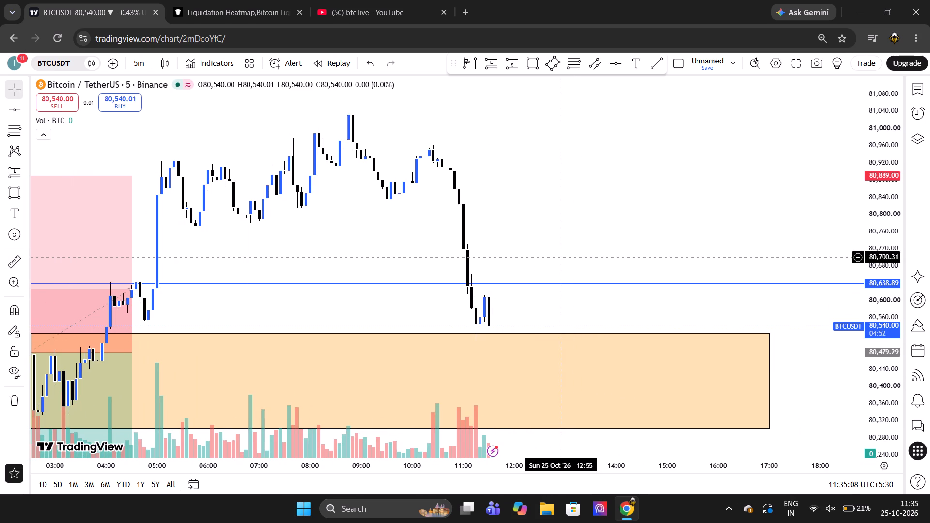
Set the BTCUSDT chart interval to 30 minutes and reset the chart view.
scroll(530, 301, "down", 1)
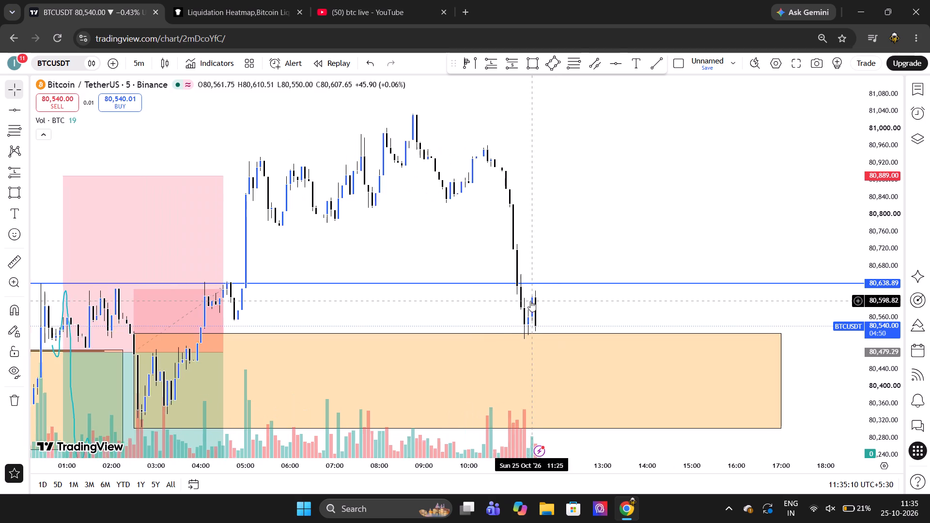
scroll(530, 301, "down", 1)
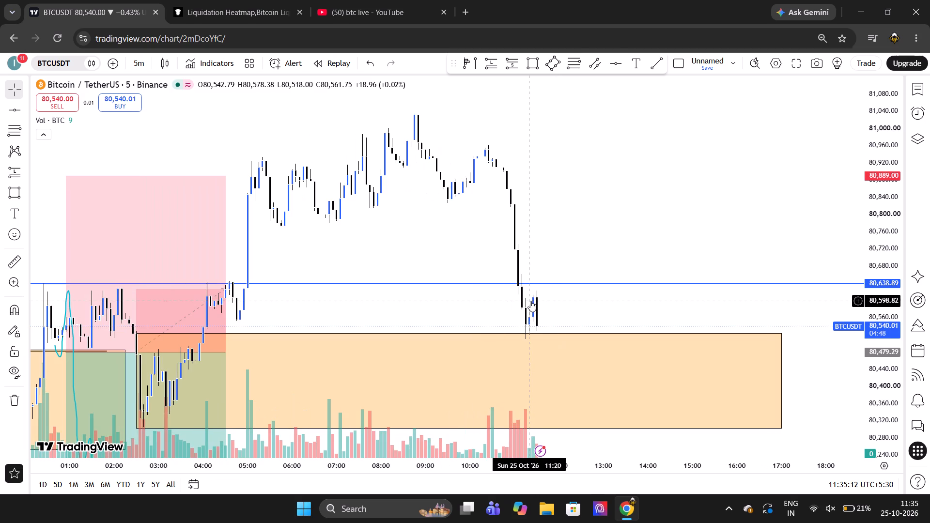
type("30")
key("Return")
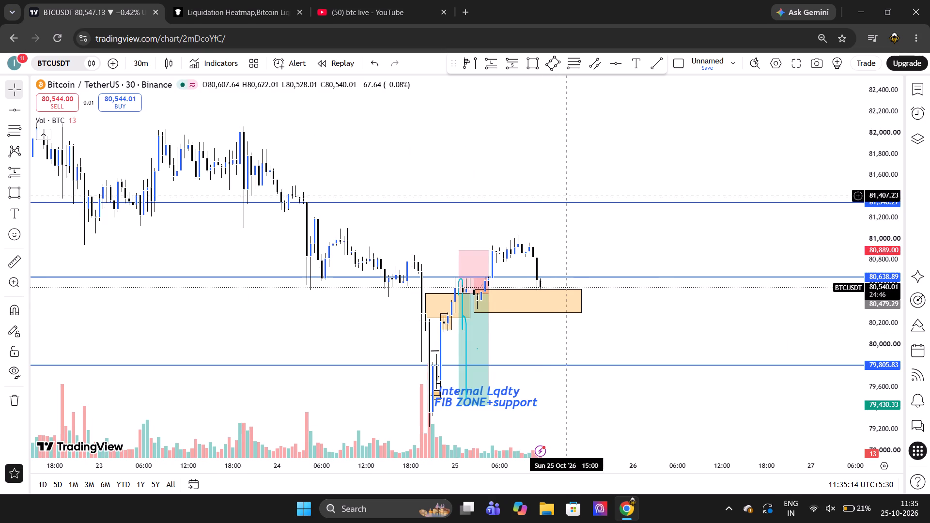
right_click(572, 172)
left_click(604, 182)
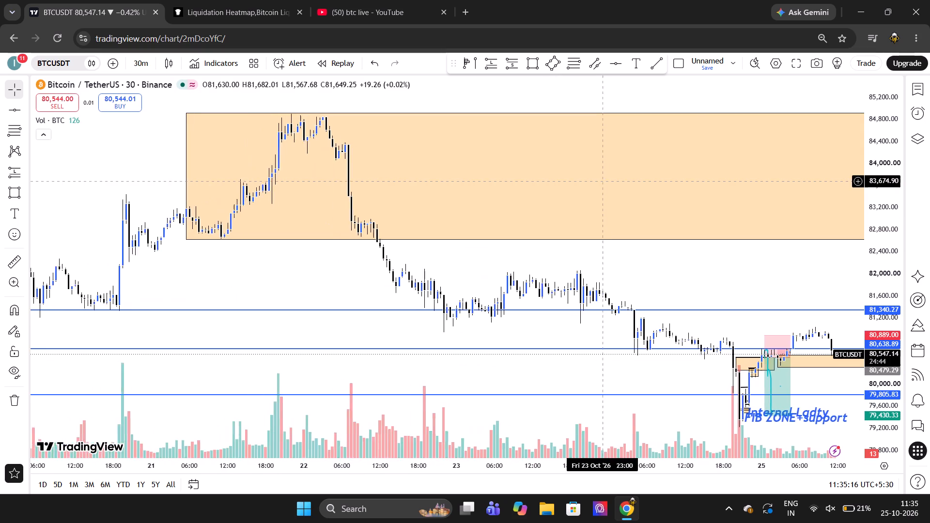
Examine the 30-minute BTCUSDT price history around the large upper orange zone and the earlier swings below it.
scroll(604, 182, "left", 1)
scroll(604, 182, "up", 1)
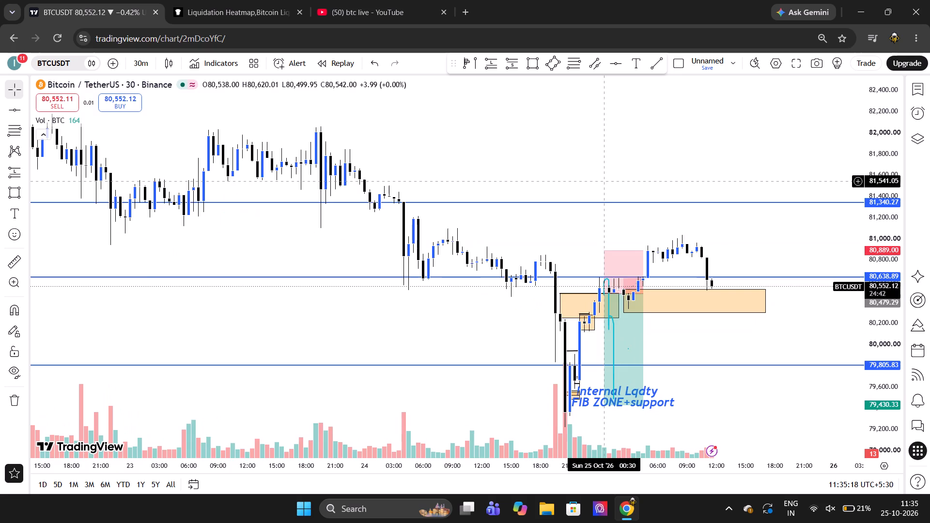
scroll(604, 182, "down", 5)
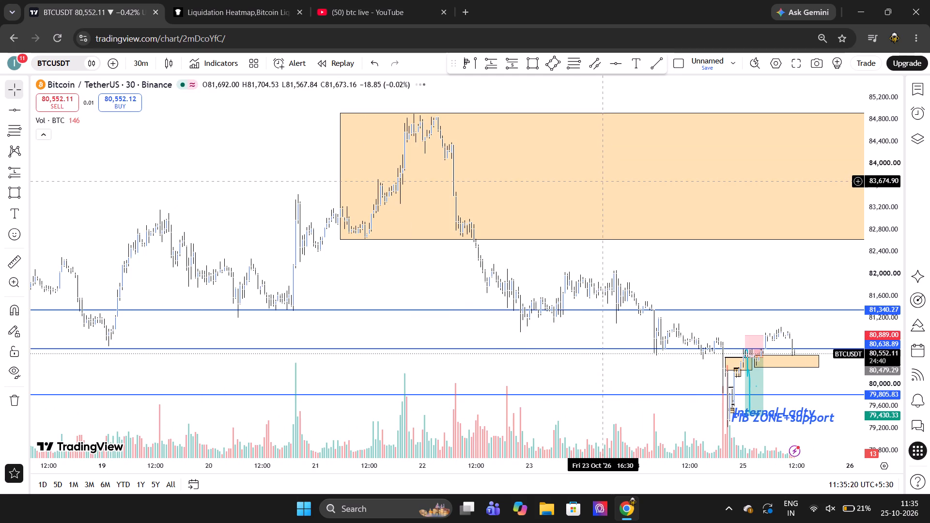
scroll(604, 182, "up", 1)
scroll(604, 182, "right", 1)
scroll(604, 182, "up", 1)
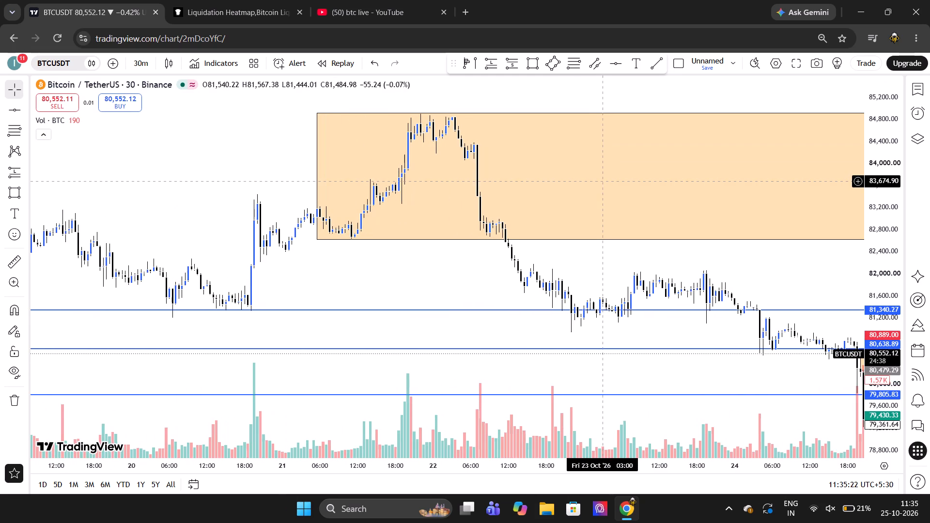
scroll(604, 182, "up", 1)
scroll(604, 182, "down", 2)
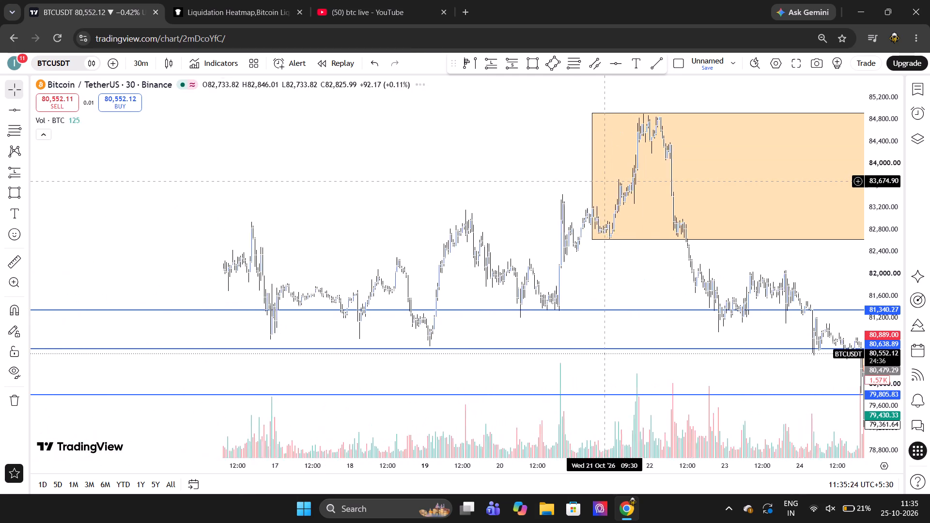
scroll(604, 182, "down", 3)
scroll(604, 182, "up", 1)
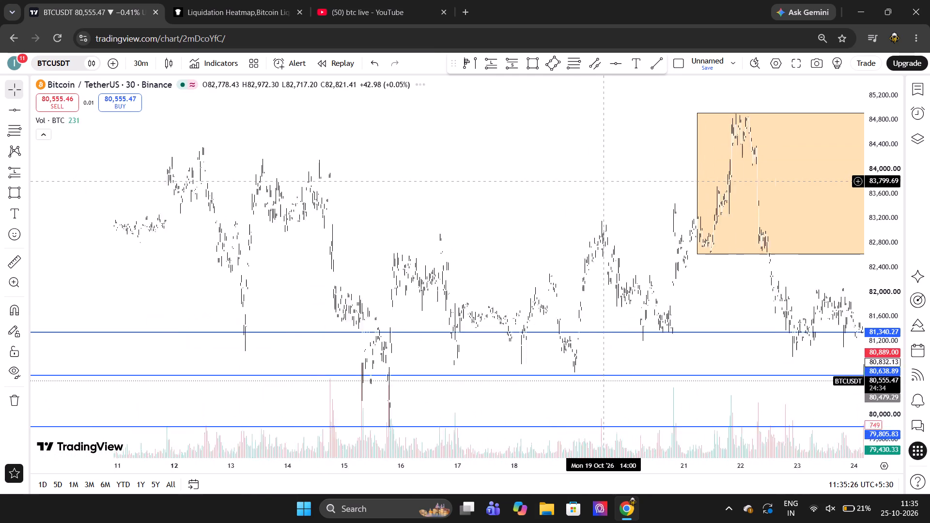
scroll(604, 182, "up", 2)
scroll(604, 182, "left", 4)
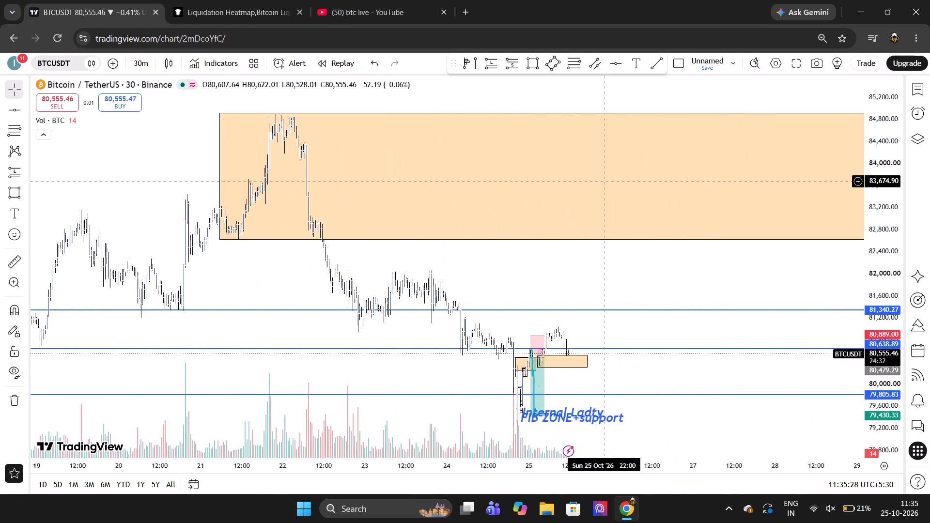
Examine the recent 30-minute candles around the lower orange zones and the 80,638.89 and 79,805.83 lines.
scroll(604, 182, "right", 2)
scroll(604, 182, "up", 1)
scroll(604, 182, "right", 1)
scroll(604, 182, "up", 1)
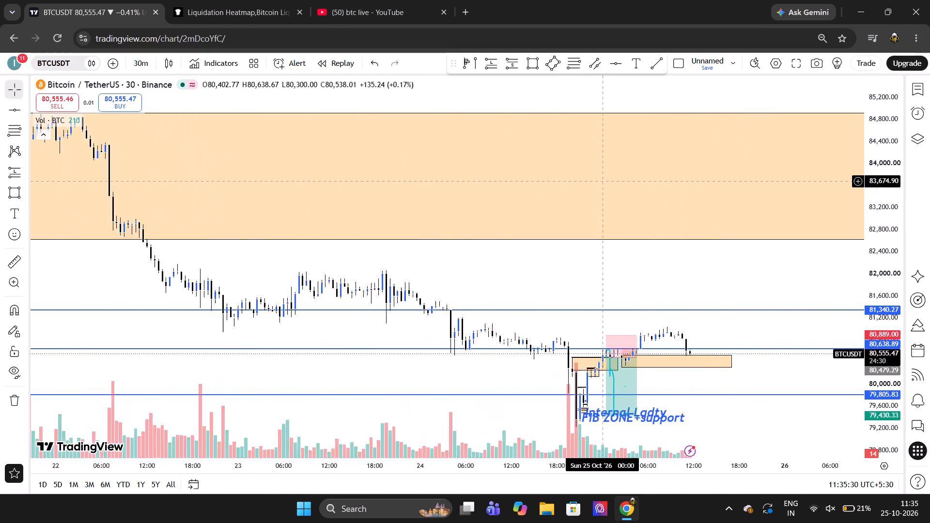
scroll(604, 182, "up", 1)
scroll(680, 216, "left", 2)
scroll(680, 216, "down", 1)
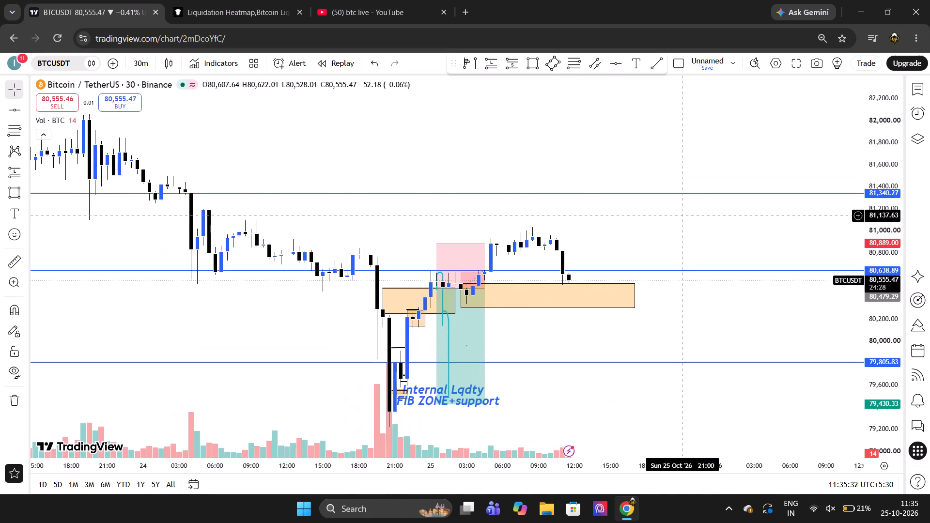
scroll(680, 216, "left", 1)
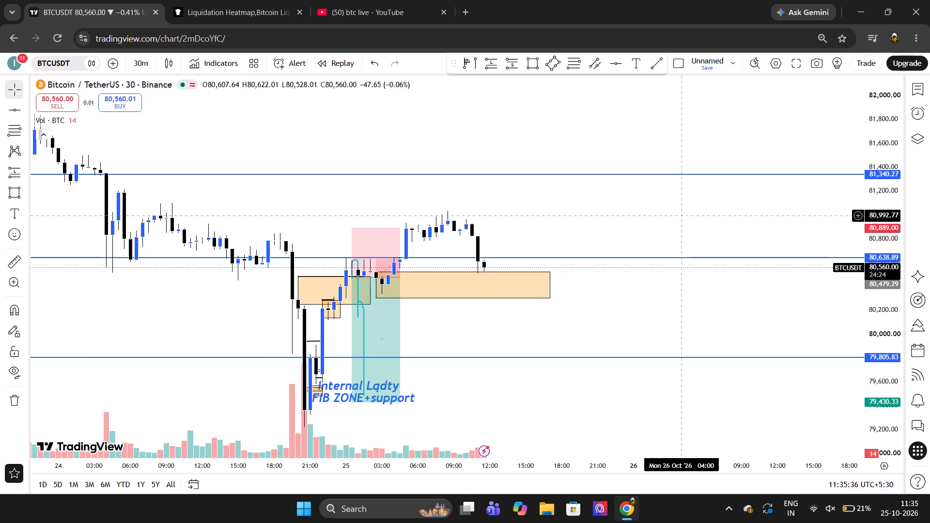
scroll(680, 216, "up", 1)
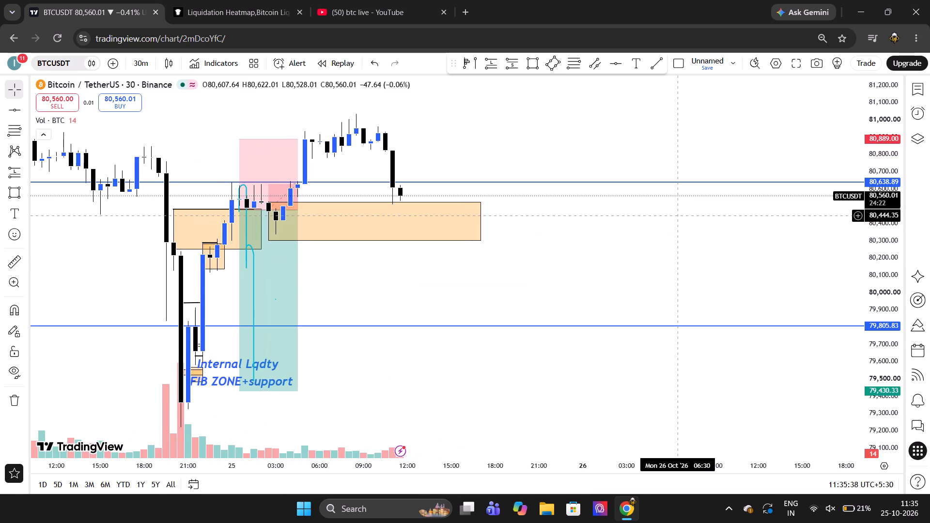
scroll(680, 216, "up", 1)
Delete the short position drawing and the two cyan freehand strokes over the recent candles.
left_click(285, 277)
key("Delete")
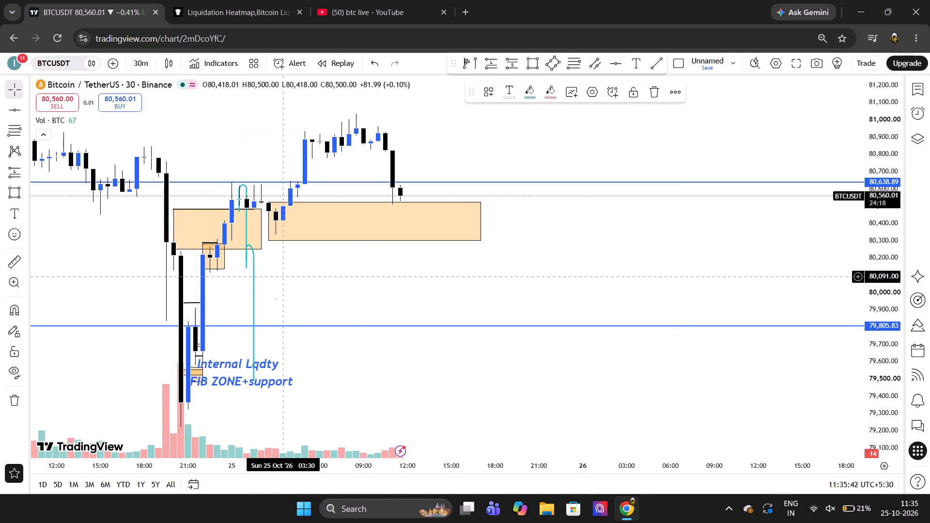
left_click(252, 287)
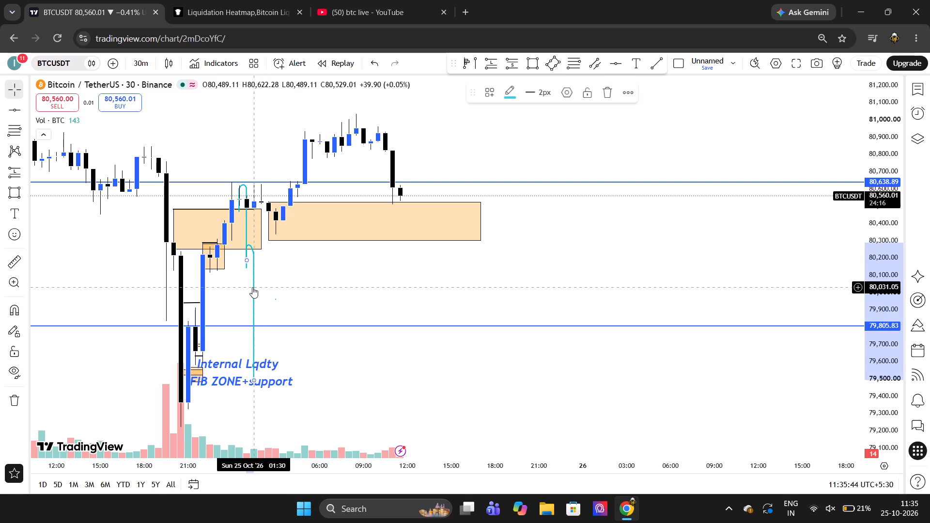
key("Delete")
left_click(248, 268)
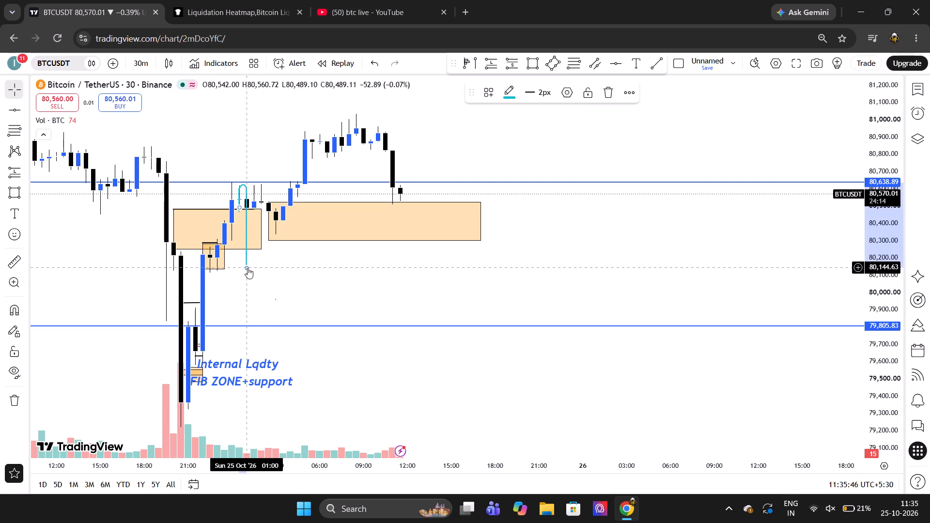
key("Delete")
Delete the "Internal Lqdty" and "FIB ZONE+support" text labels below the recent low.
left_click(248, 369)
key("Delete")
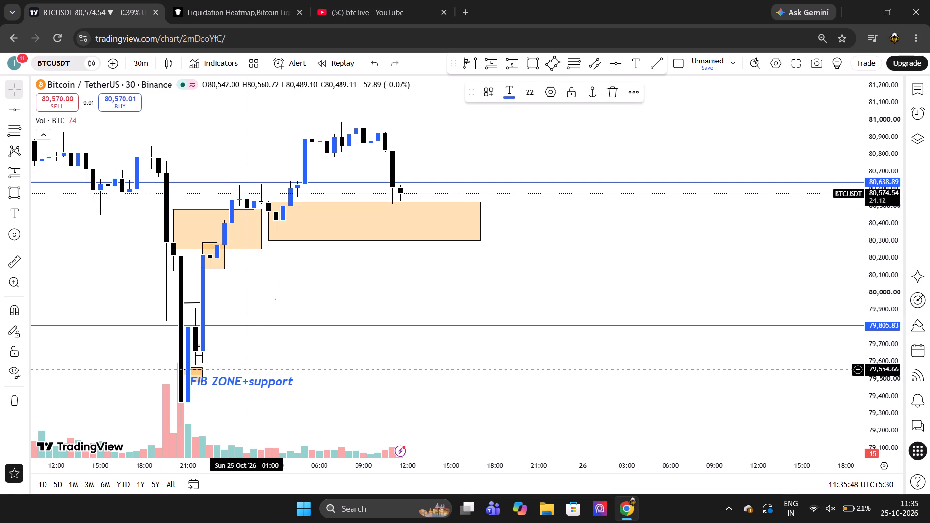
left_click(247, 379)
key("Delete")
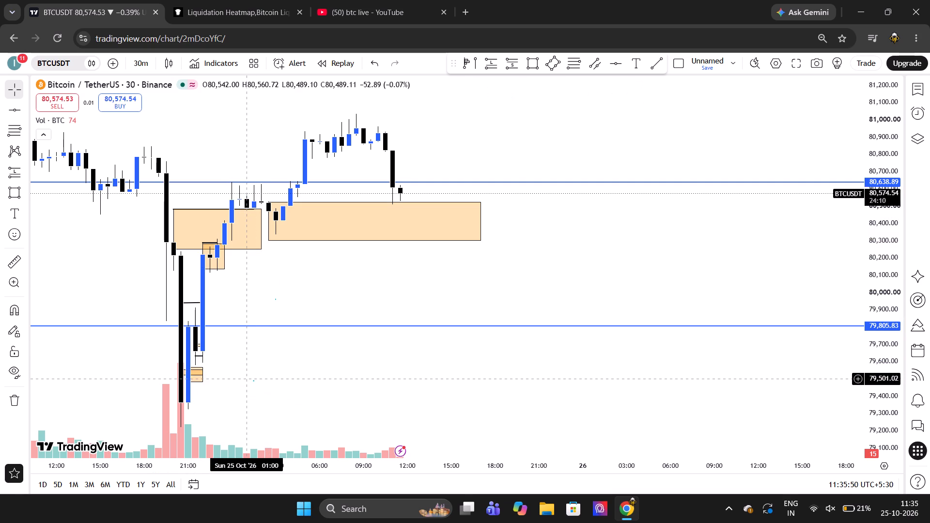
Delete the small orange zone near 80,200 and the older orange zone just before the one price is approaching.
left_click(222, 272)
key("Delete")
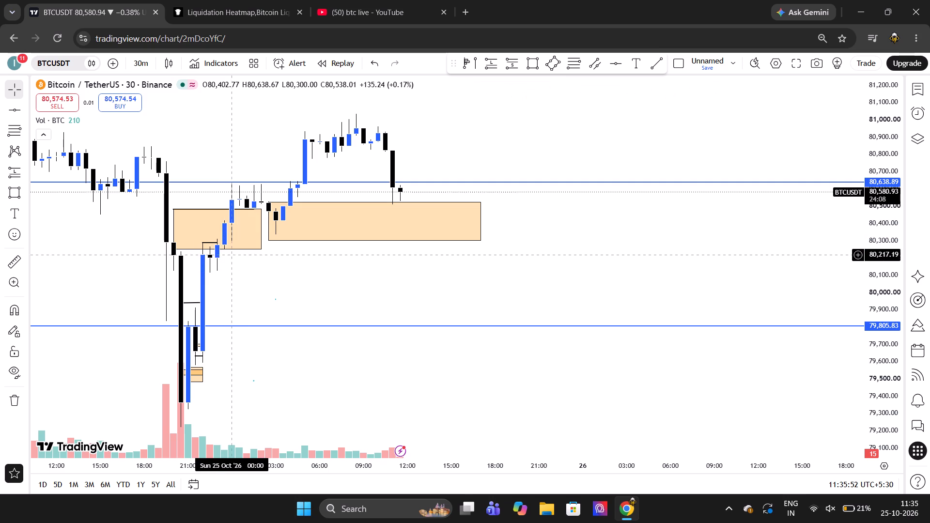
left_click(242, 250)
key("Delete")
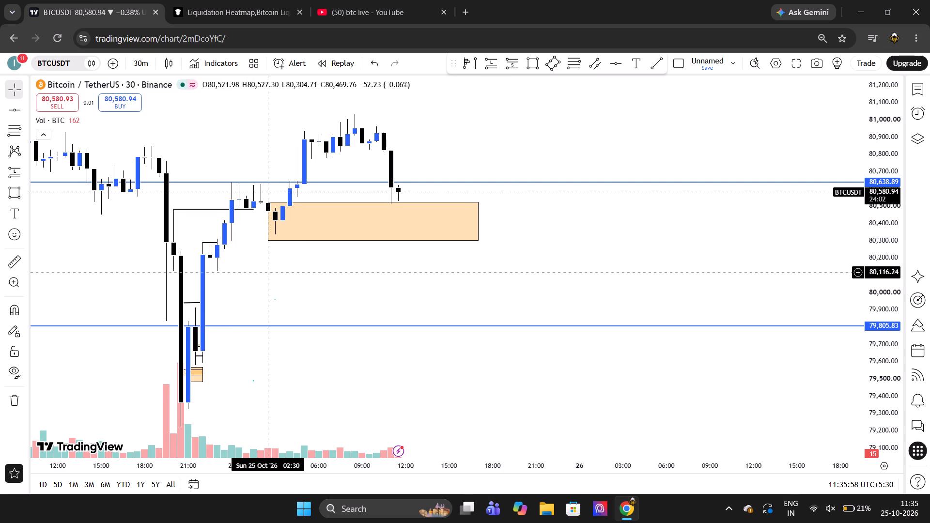
Set the BTCUSDT chart interval to 1 hour and examine the candles around the remaining lower orange zone.
type("1h")
key("Return")
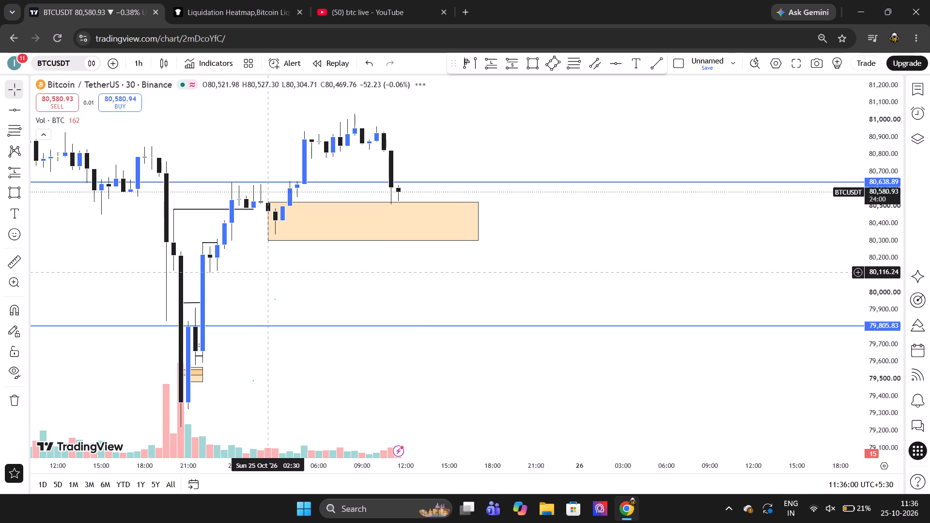
scroll(354, 337, "up", 2)
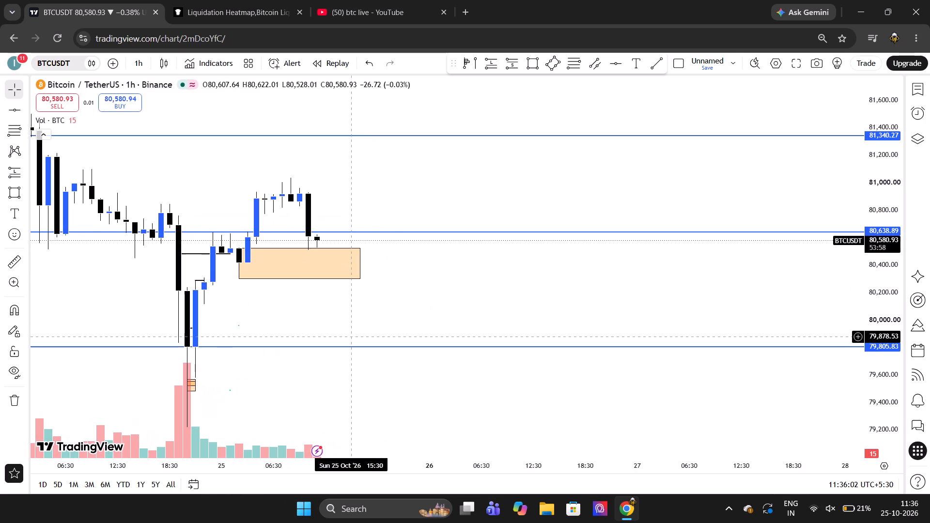
scroll(403, 318, "right", 1)
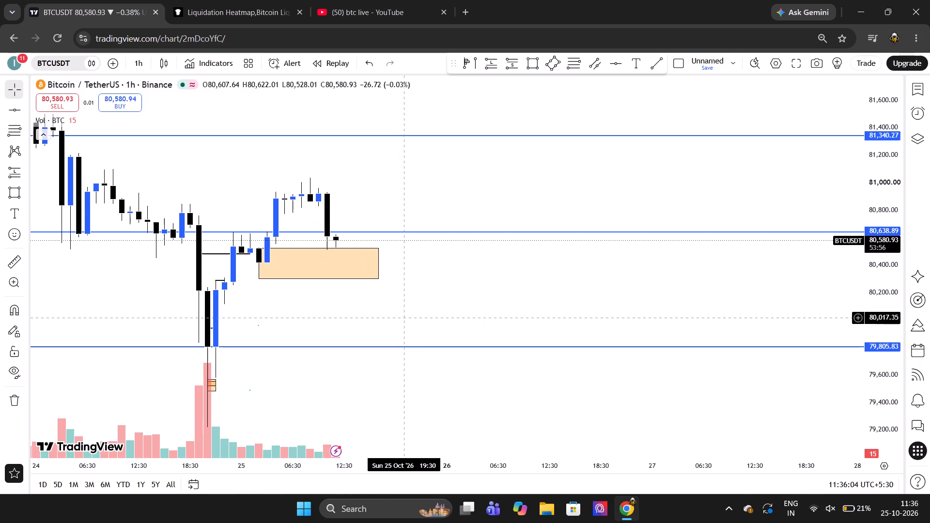
scroll(403, 318, "right", 1)
Set the BTCUSDT chart interval to 15 minutes and examine the price action above the orange zone.
key("1")
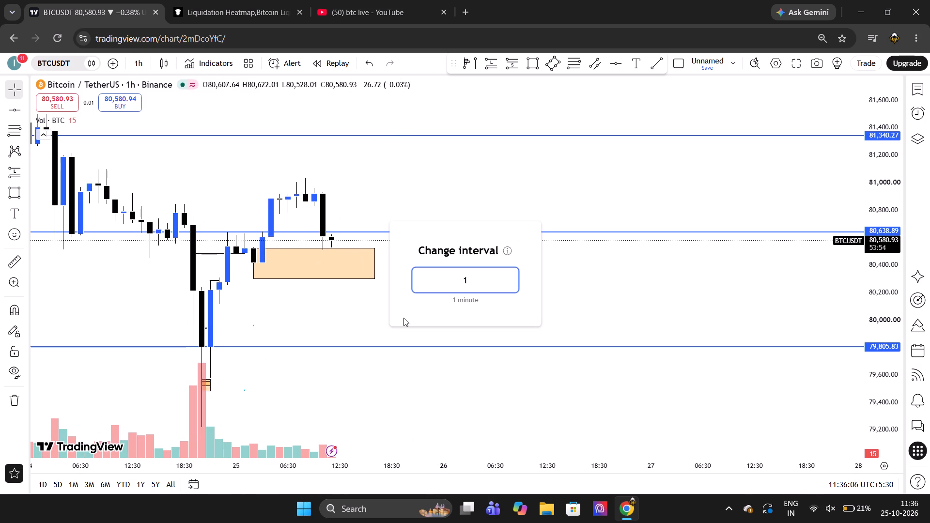
key("BackSpace")
type("15")
key("Return")
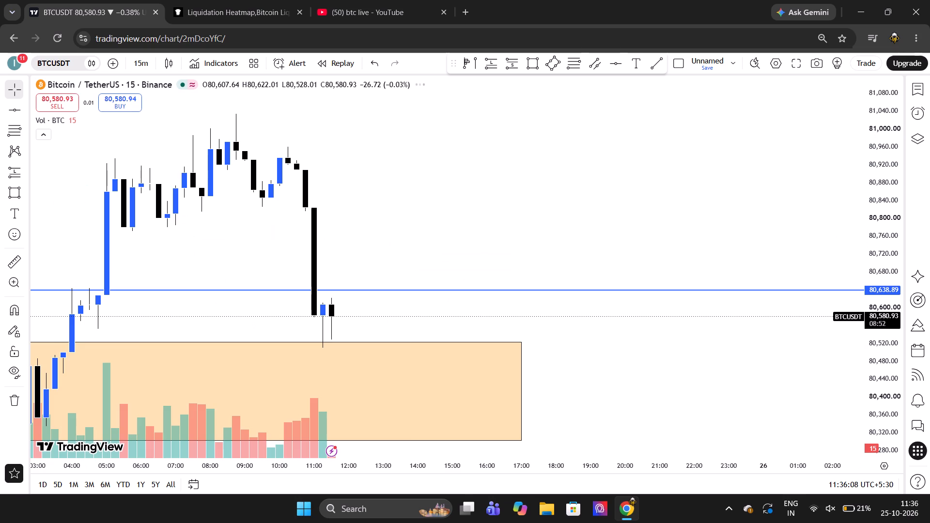
scroll(441, 341, "down", 1)
scroll(489, 216, "down", 1)
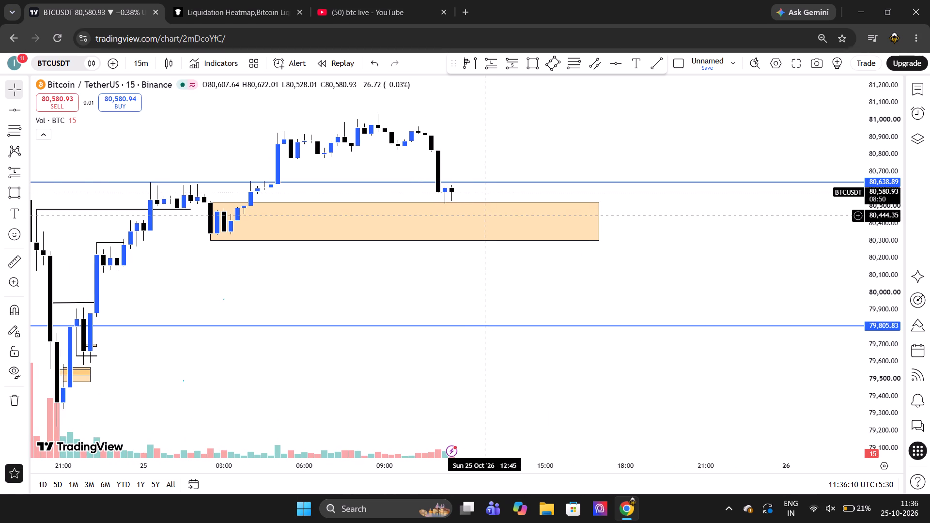
Open a new browser tab, then switch to the CoinGlass BTC Liquidation Heatmap.
left_click(465, 6)
left_click(247, 0)
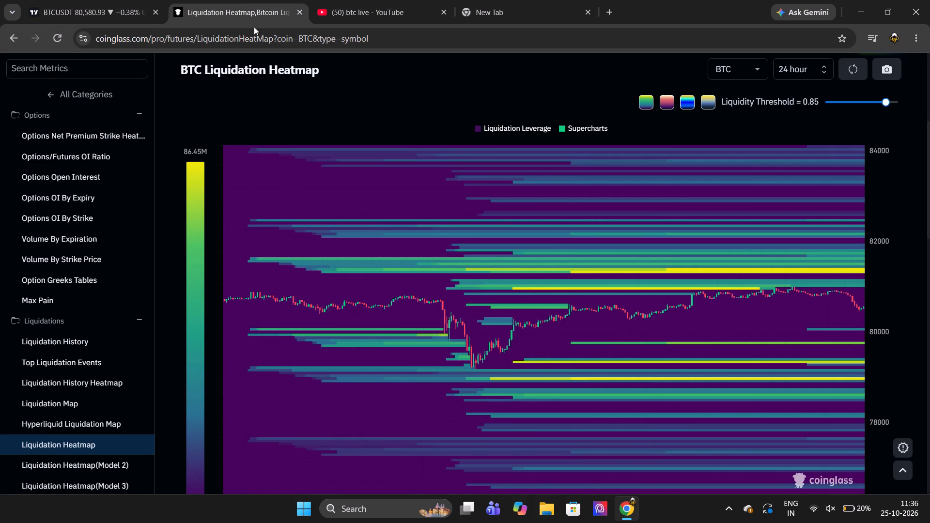
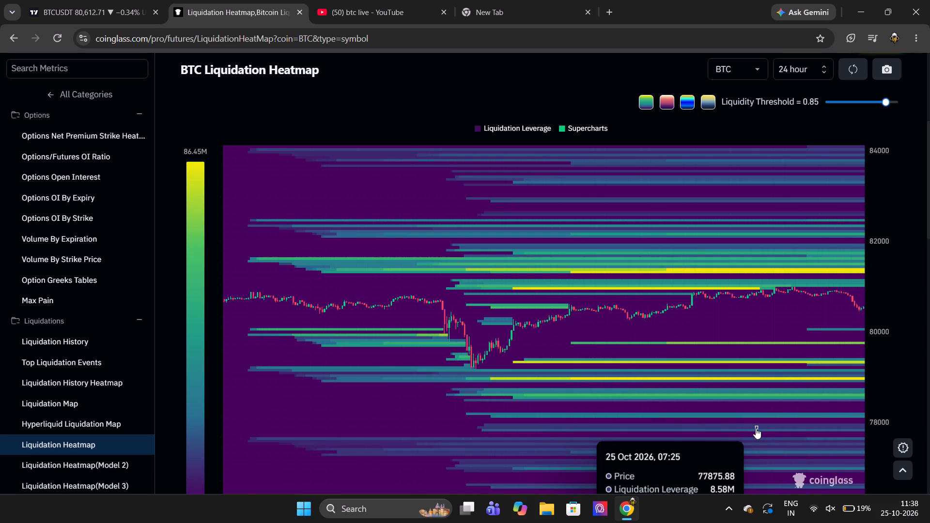
Examine the bright liquidation bands just above price, around 81,000 and higher, on the 24-hour BTC heatmap.
scroll(782, 336, "up", 1)
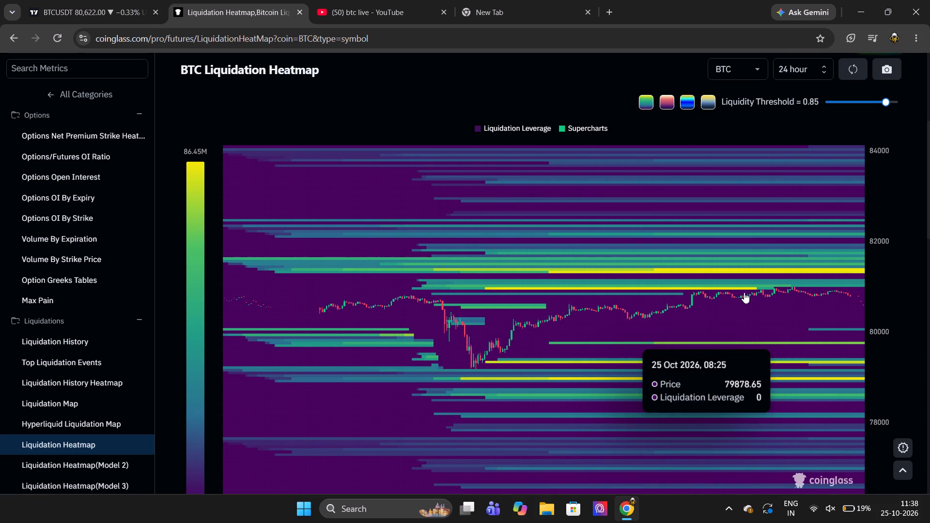
left_click(764, 319)
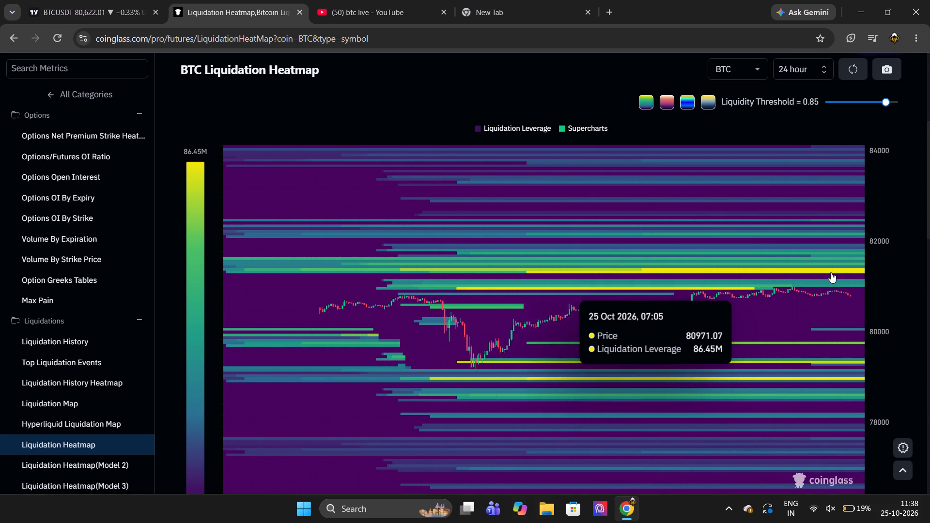
left_click(831, 272)
left_click(820, 272)
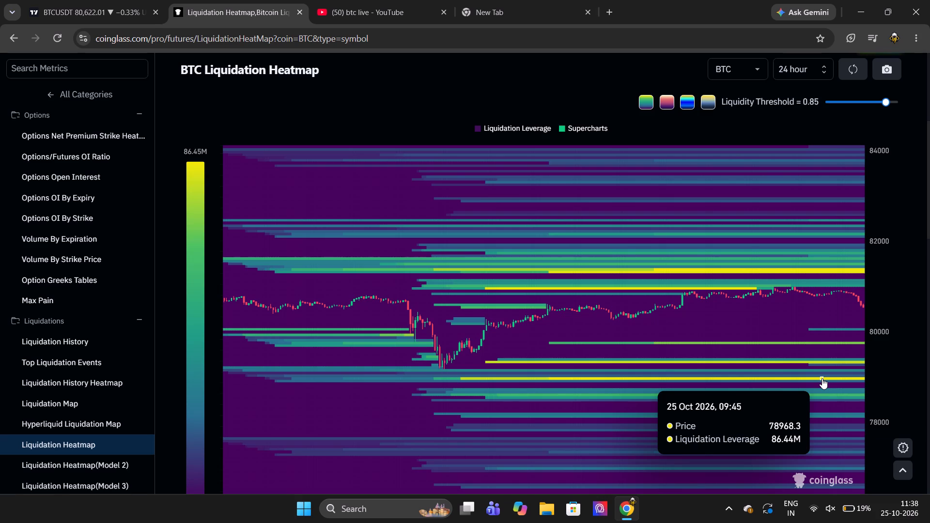
Switch back to the TradingView BTCUSDT chart and reset the chart view.
left_click(397, 0)
left_click(177, 0)
left_click(105, 0)
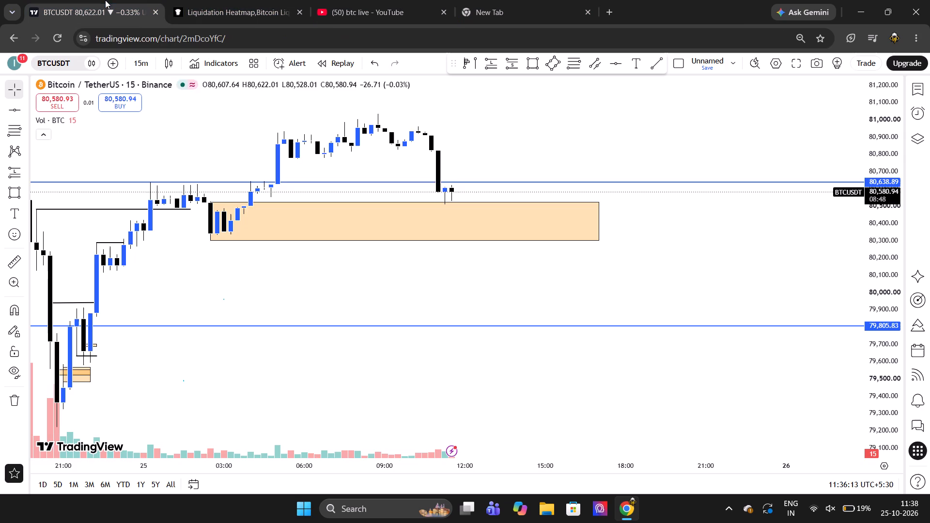
right_click(407, 297)
left_click(468, 213)
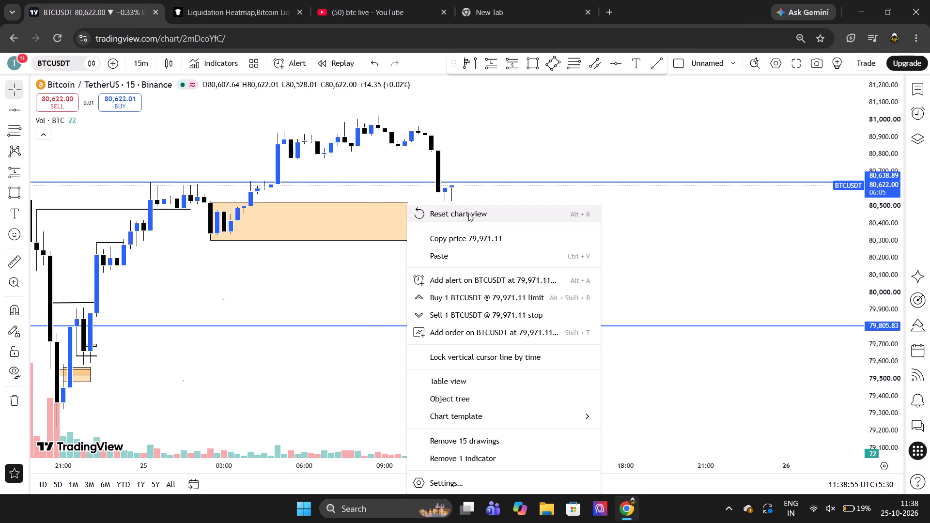
scroll(462, 275, "left", 1)
scroll(462, 275, "up", 1)
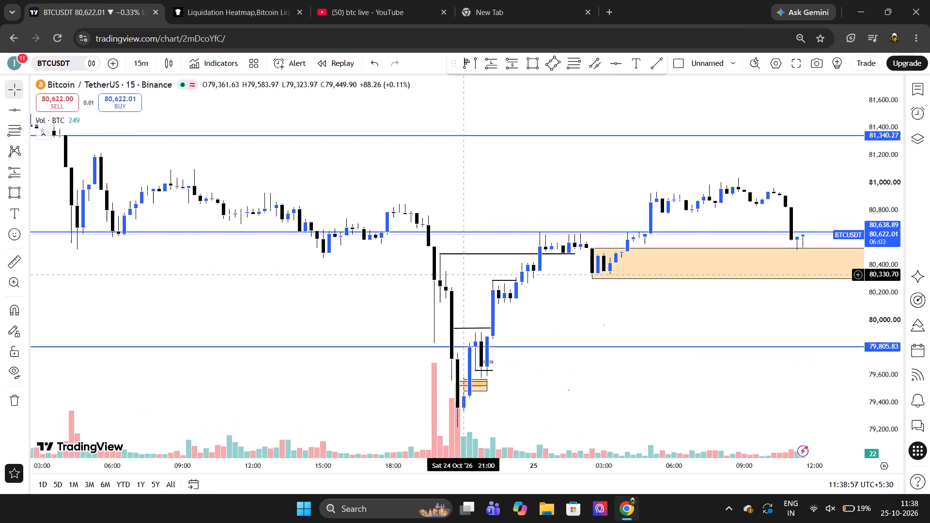
scroll(462, 275, "up", 1)
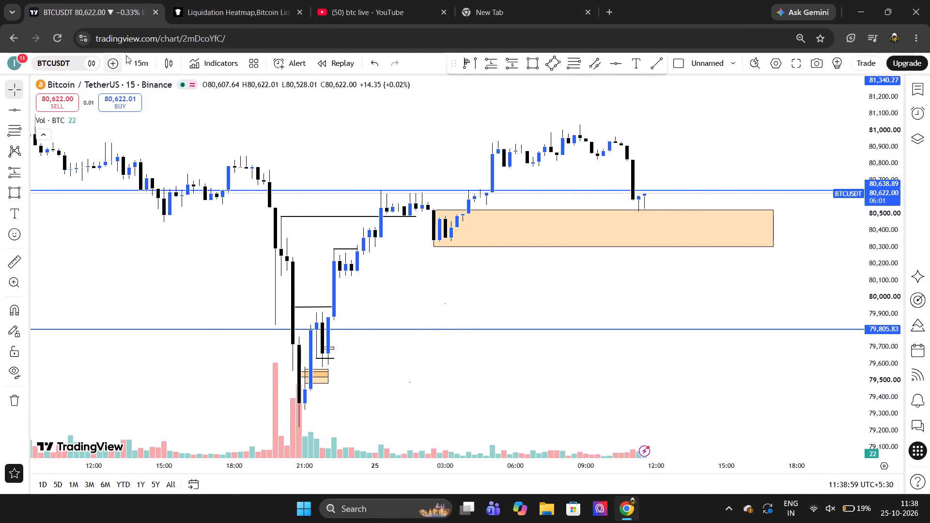
Set the BTCUSDT chart interval to 5 minutes and examine the price action around the large orange zone.
left_click(138, 59)
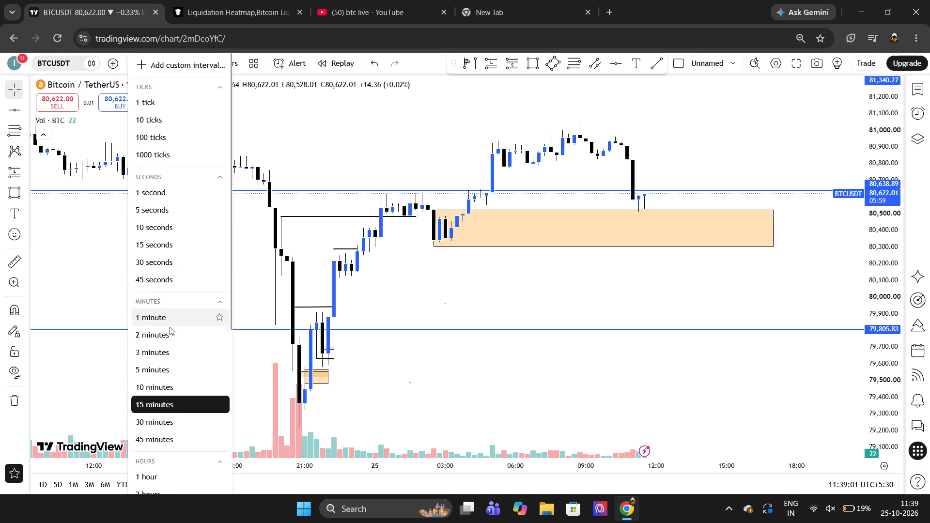
left_click(174, 371)
scroll(340, 354, "down", 1)
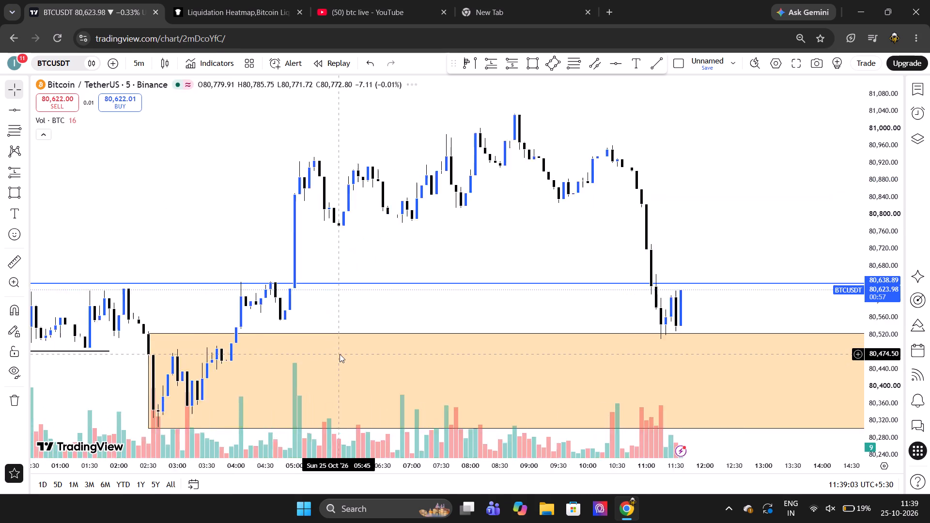
scroll(340, 354, "down", 3)
scroll(340, 354, "left", 1)
scroll(340, 354, "up", 1)
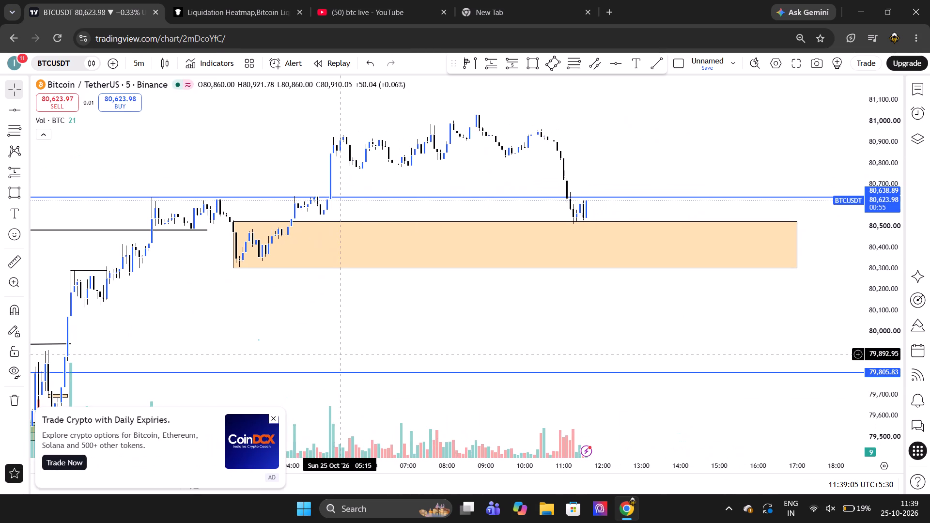
Dismiss the CoinDCX advertisement and the ad-free upgrade offer covering the chart.
left_click(270, 420)
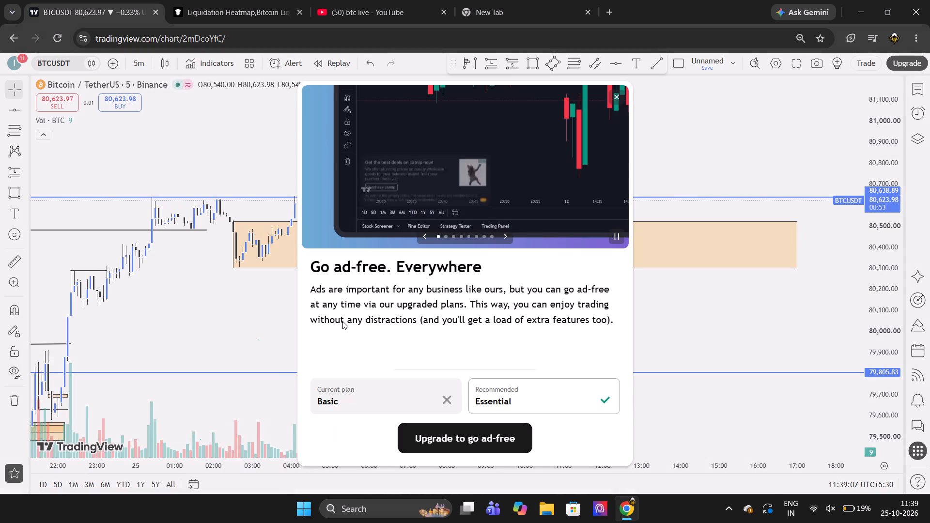
left_click(615, 97)
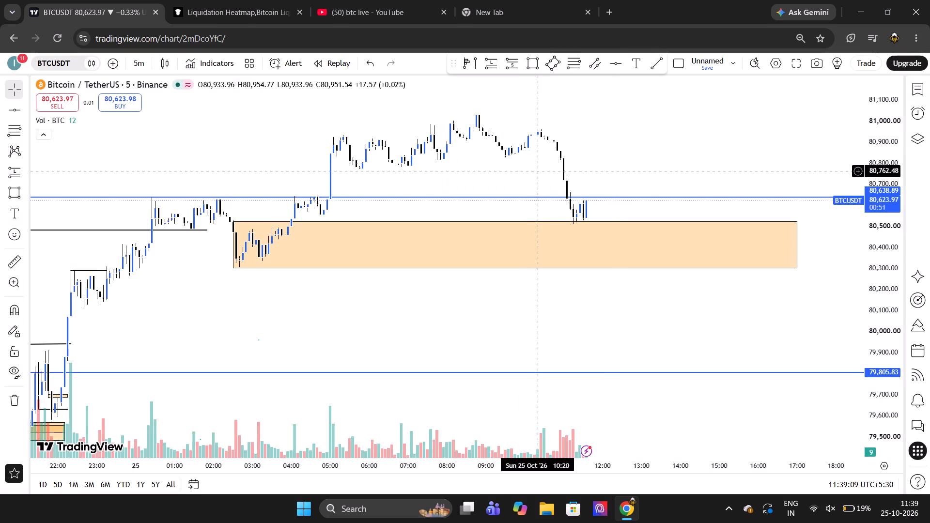
Draw a nearly horizontal trend line at about 80,553 from the 04:45 low across to the recent drop above the orange zone.
scroll(517, 175, "up", 1)
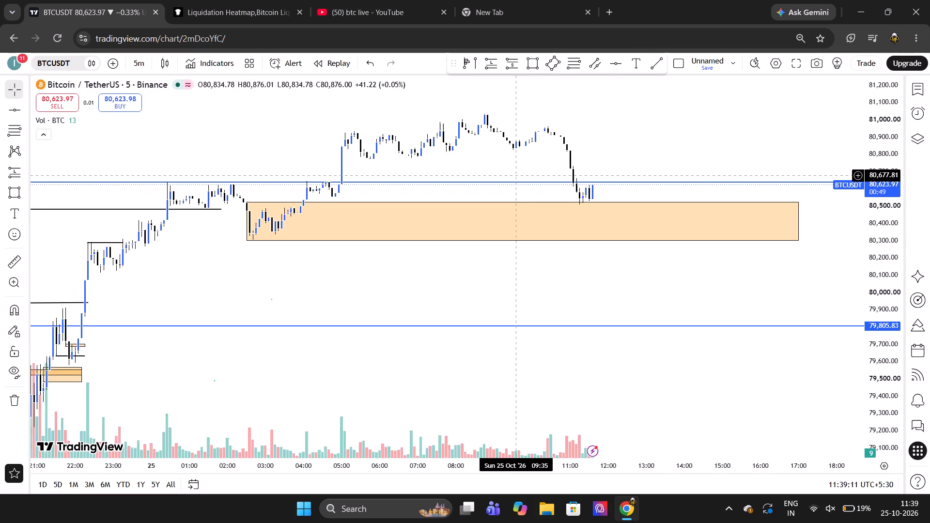
scroll(517, 175, "up", 1)
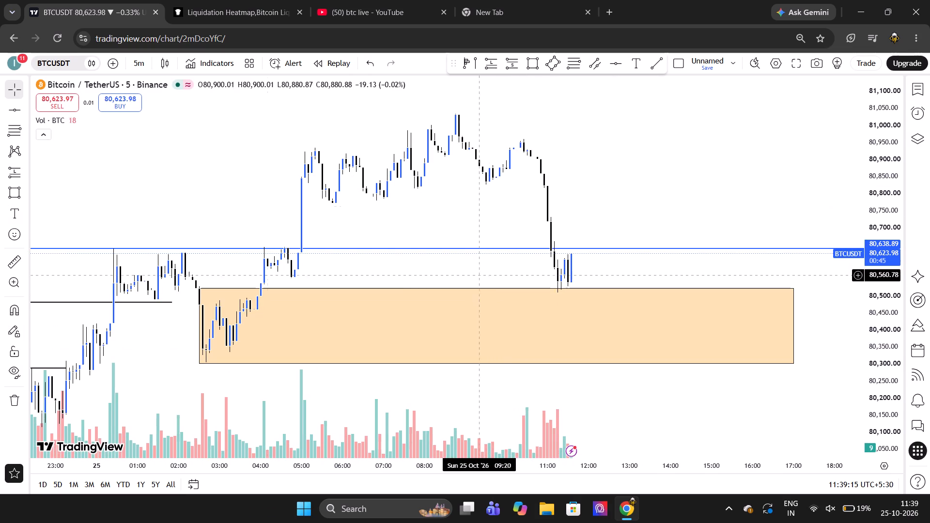
left_click(22, 108)
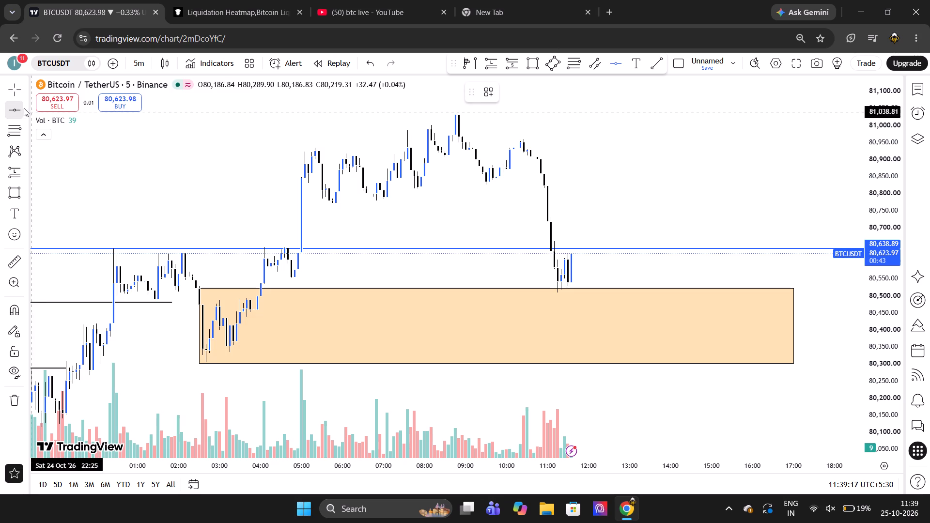
left_click(22, 108)
left_click(54, 94)
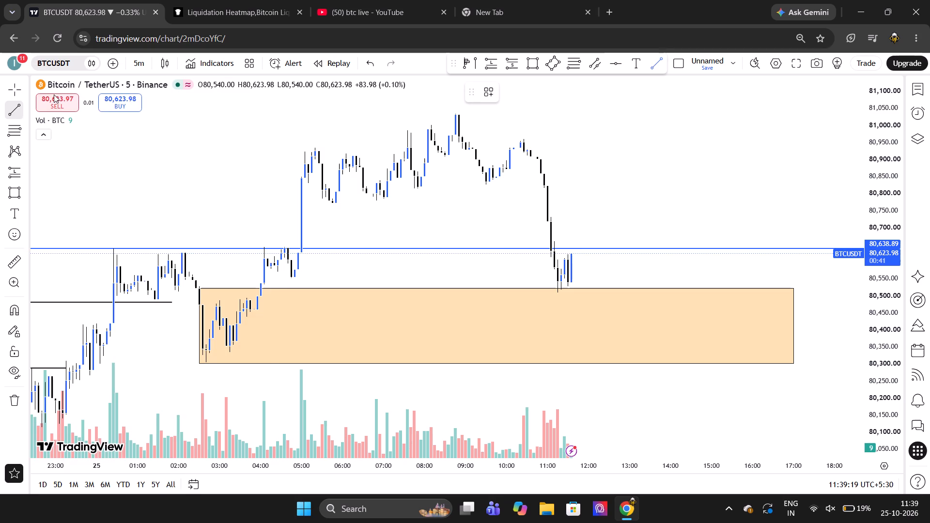
left_click(290, 278)
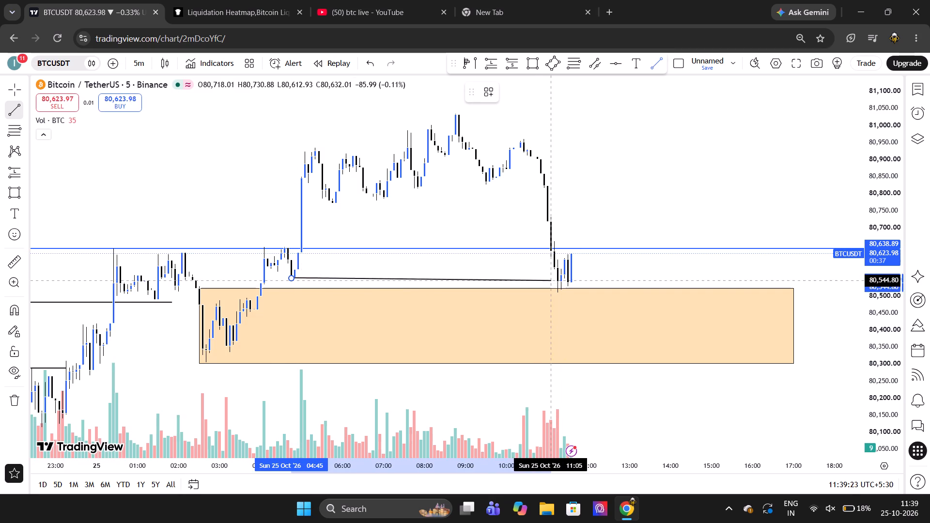
left_click(557, 277)
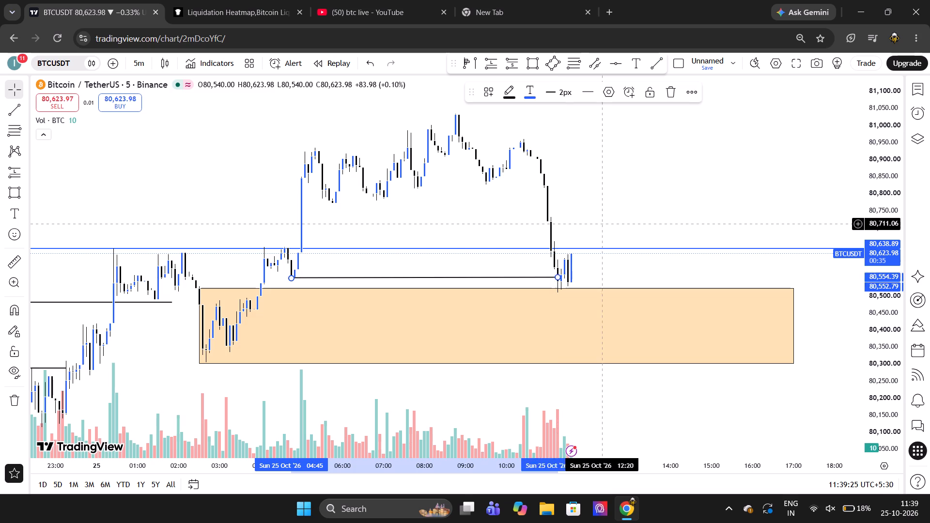
left_click(603, 224)
Measure the price move from about 80,630 near the latest candle up to about 81,021, then clear the measurement.
scroll(603, 224, "up", 2)
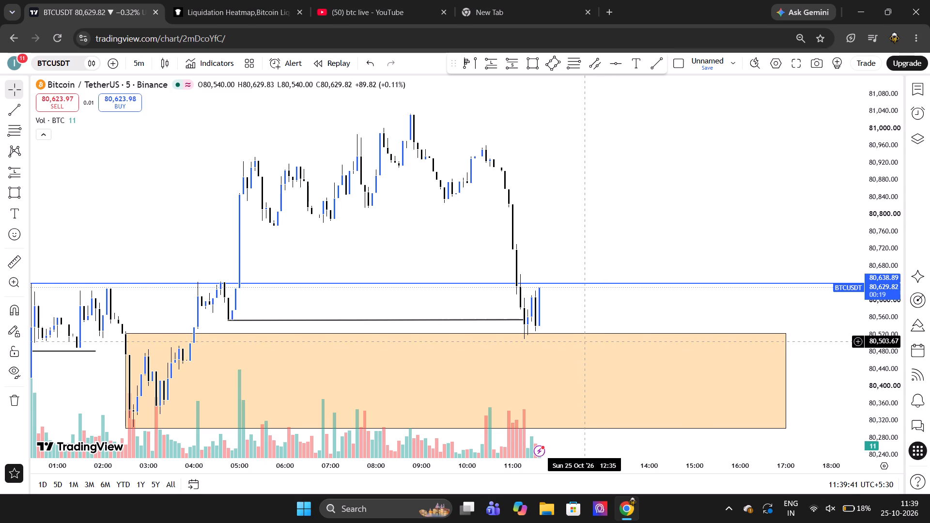
scroll(584, 342, "down", 1)
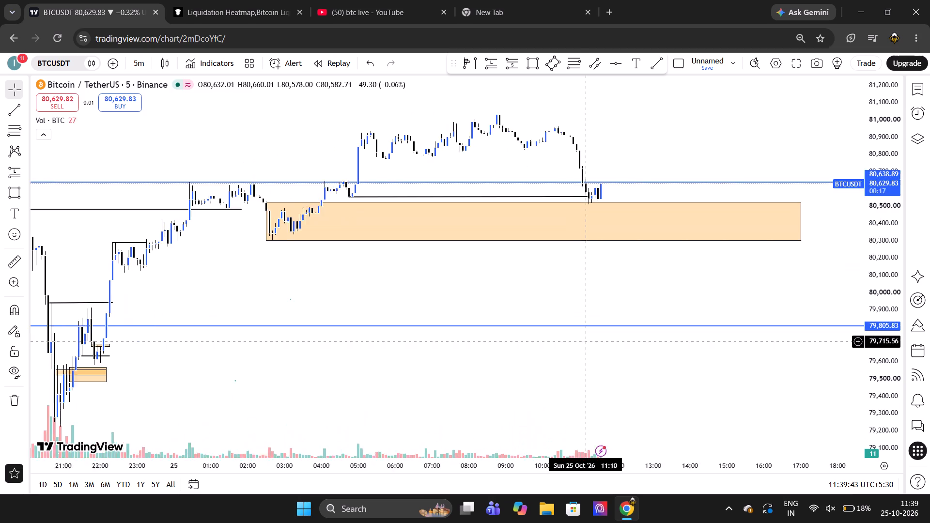
scroll(584, 342, "down", 1)
scroll(584, 342, "up", 2)
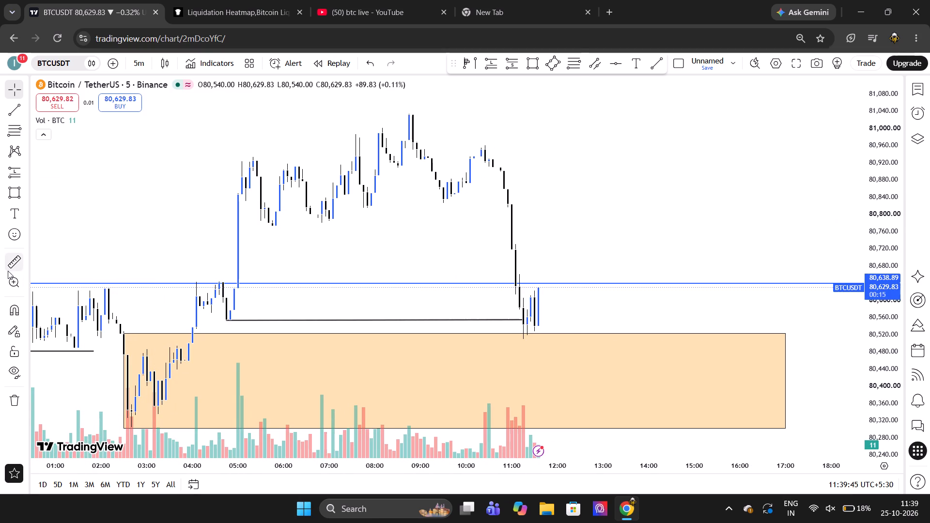
left_click(8, 271)
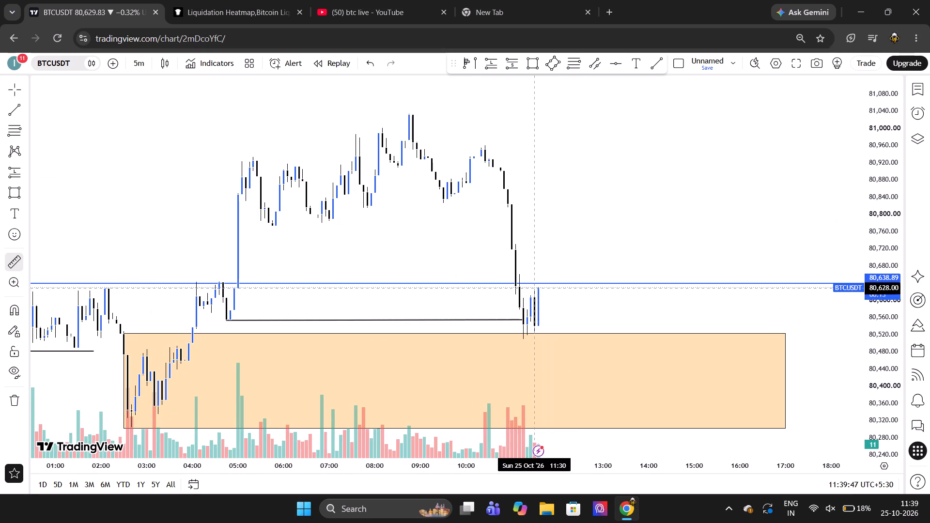
left_click_drag(536, 287, 530, 211)
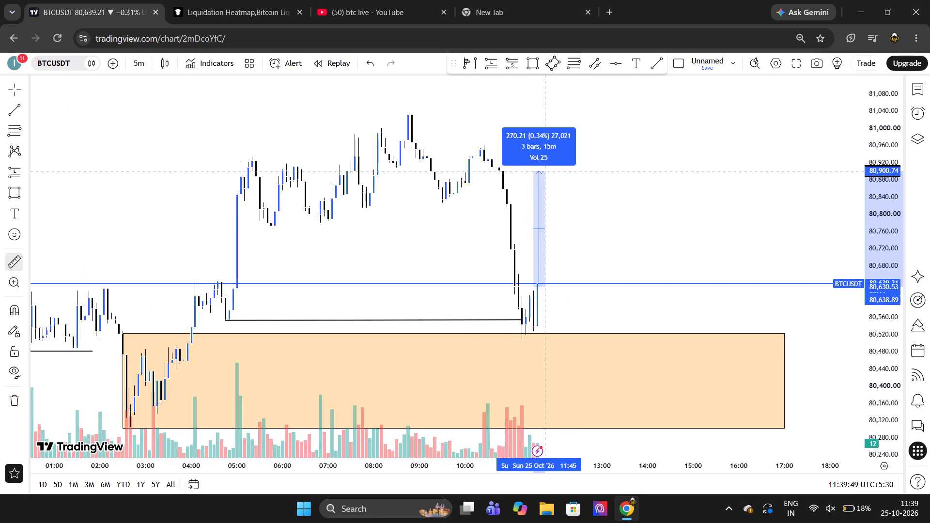
left_click(525, 120)
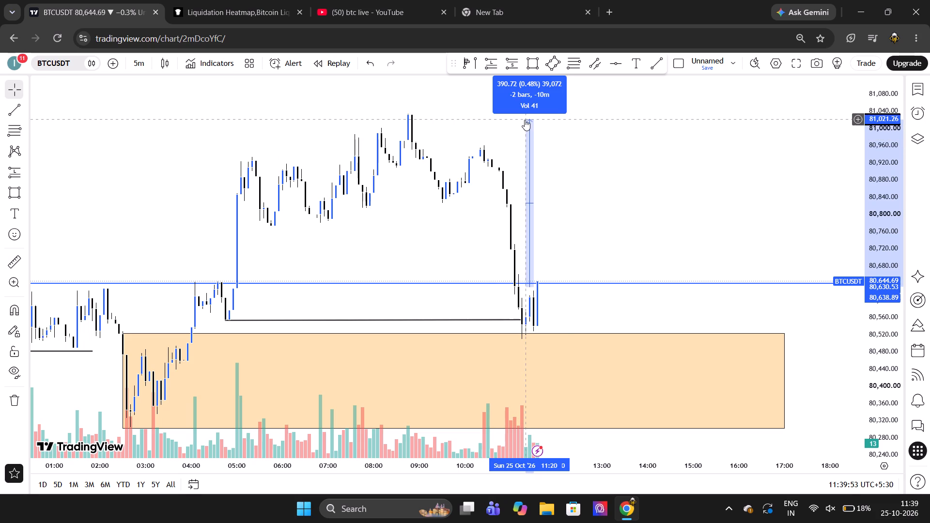
scroll(525, 120, "down", 1)
left_click(525, 120)
scroll(525, 120, "down", 2)
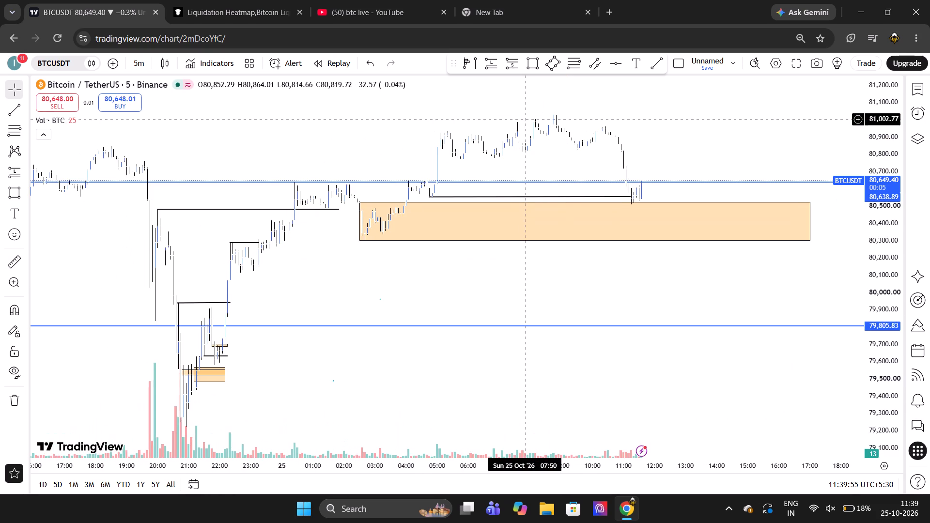
scroll(525, 120, "up", 3)
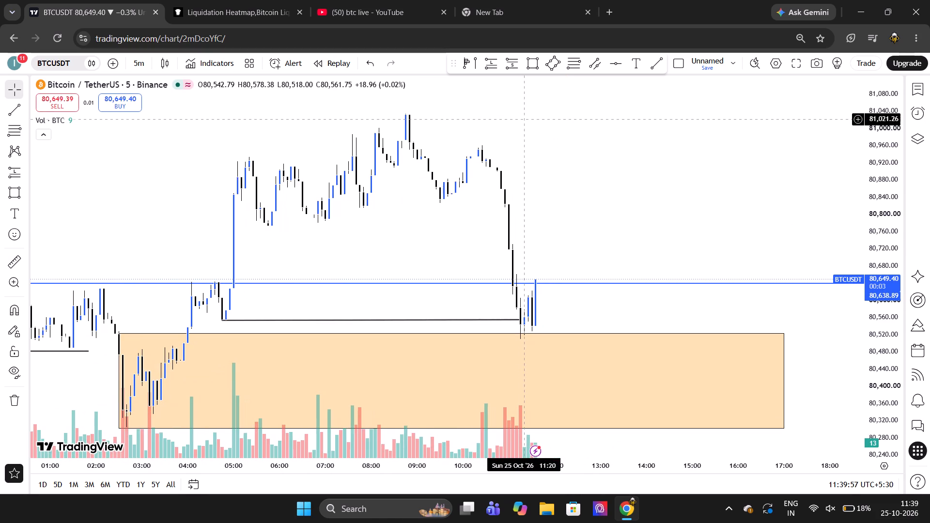
scroll(607, 224, "up", 1)
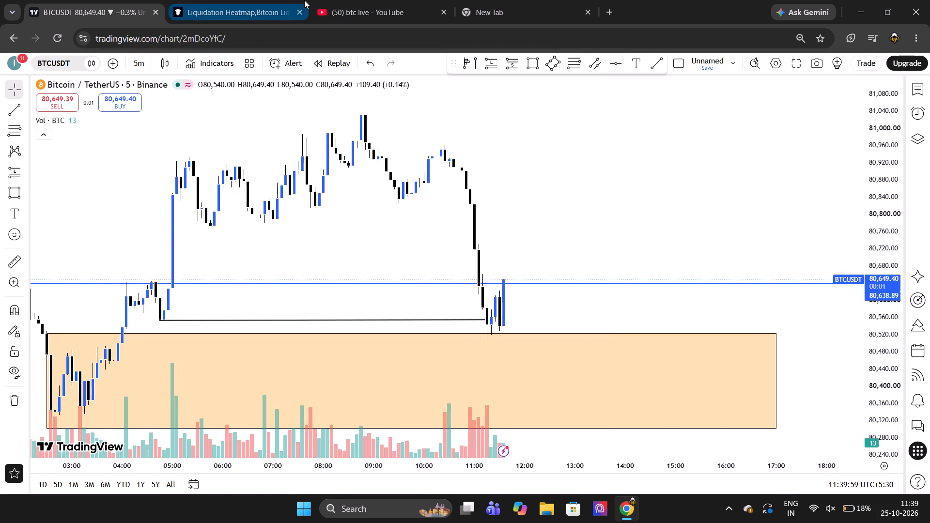
Switch to the YouTube BTC live trading stream and jump to its live point to view the streamer's chart.
left_click(346, 0)
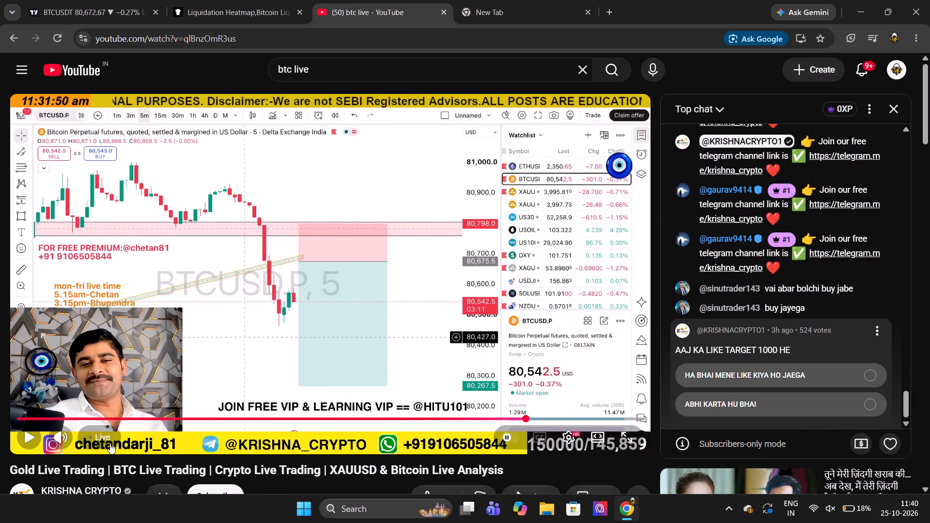
left_click(93, 438)
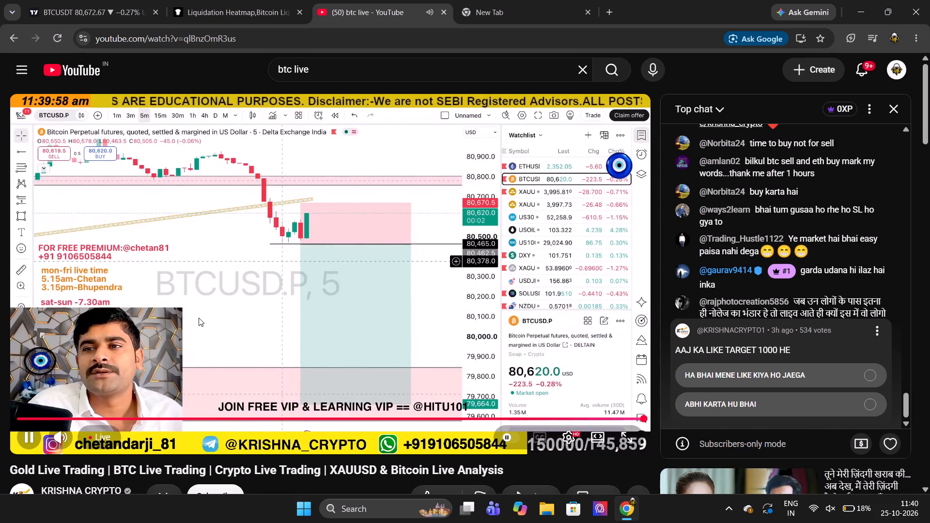
Close the YouTube stream tab and return to the BTCUSDT 5-minute chart to watch the latest candles.
left_click(443, 14)
left_click(171, 0)
left_click(166, 0)
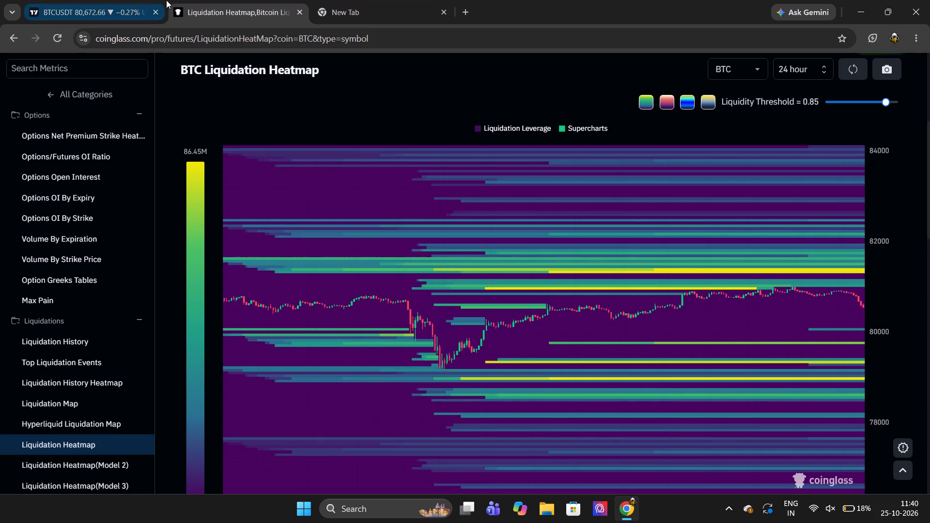
left_click(288, 213)
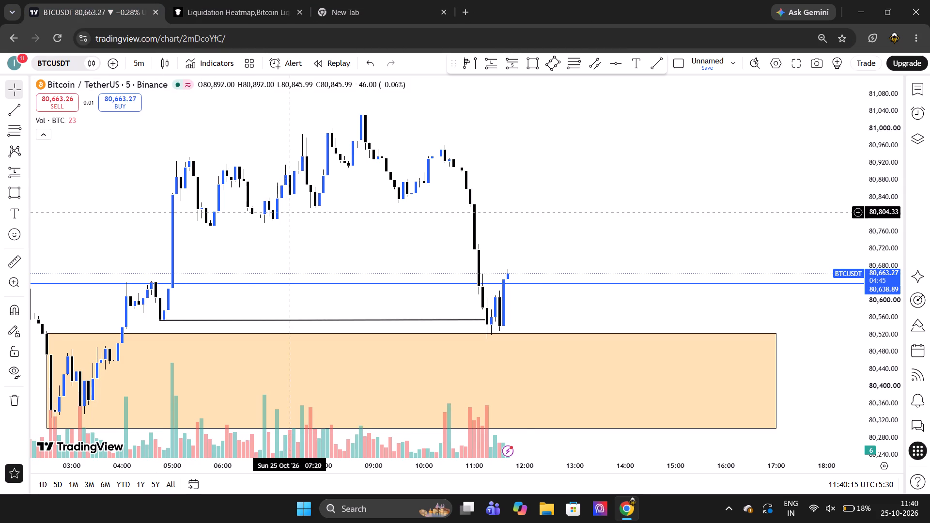
scroll(288, 213, "down", 1)
scroll(288, 213, "up", 1)
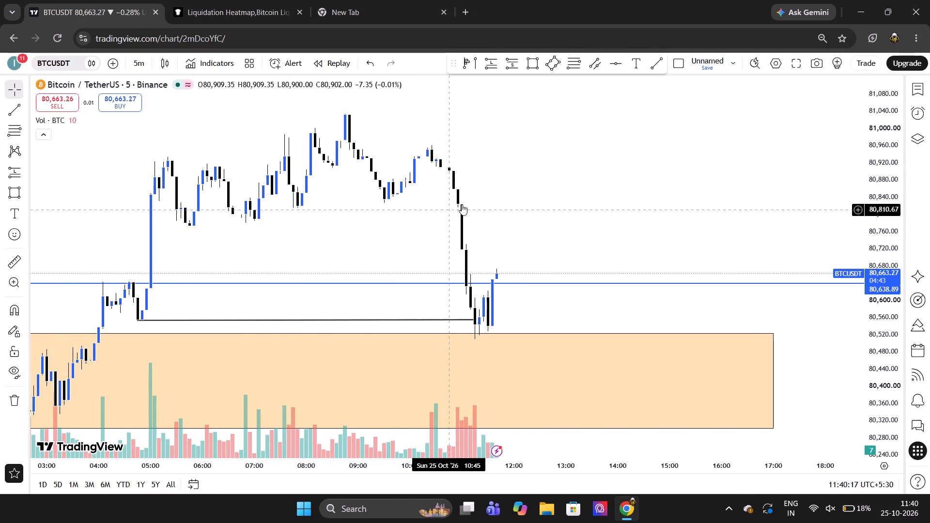
left_click(473, 200)
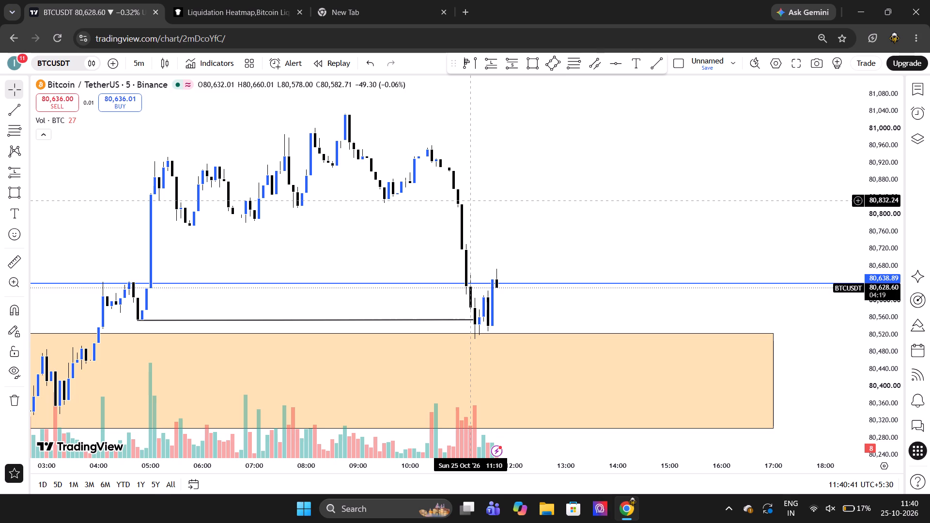
Set the BTCUSDT chart interval to 15 minutes and examine the latest candles above the orange zone.
type("15")
key("Return")
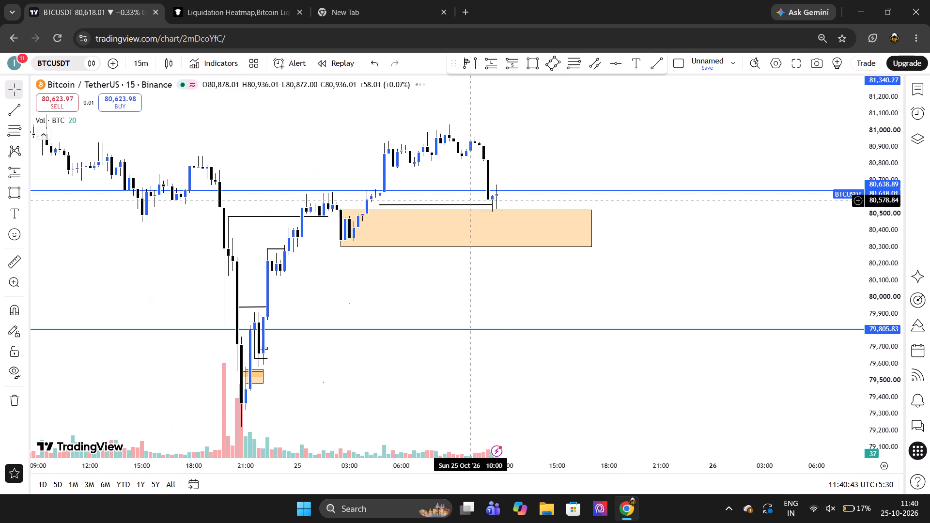
scroll(535, 246, "up", 2)
scroll(536, 284, "up", 1)
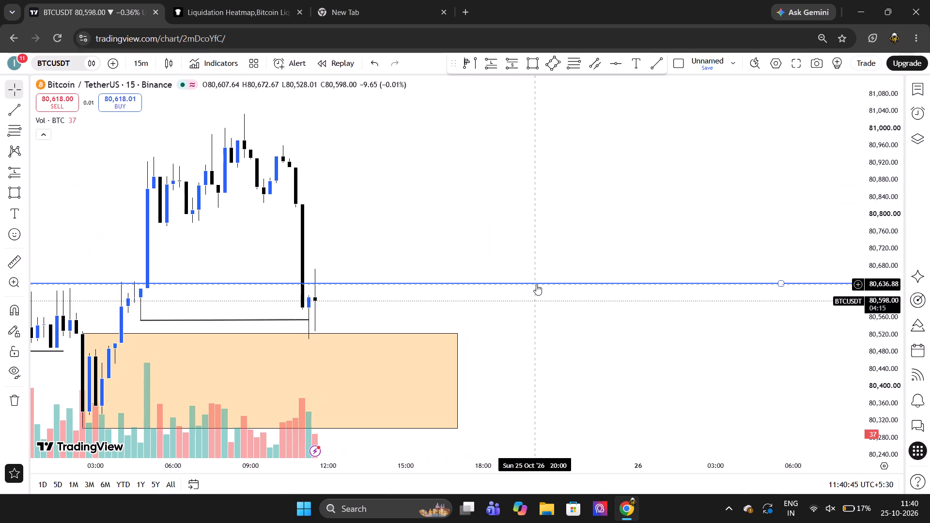
Examine the 15-minute BTCUSDT candles around the orange zone and back to the earlier low below the 79,805.83 line.
scroll(536, 284, "up", 1)
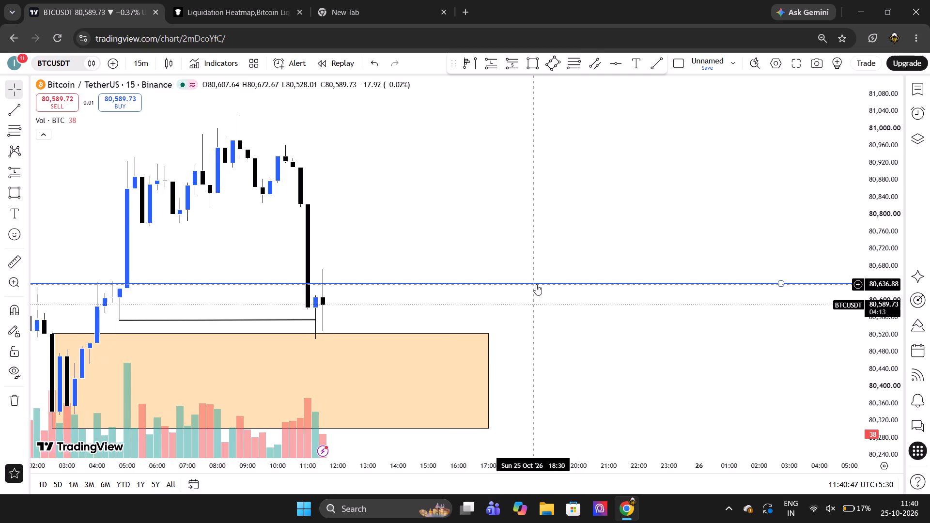
scroll(536, 284, "up", 1)
scroll(536, 284, "right", 1)
left_click(519, 307)
scroll(519, 307, "down", 1)
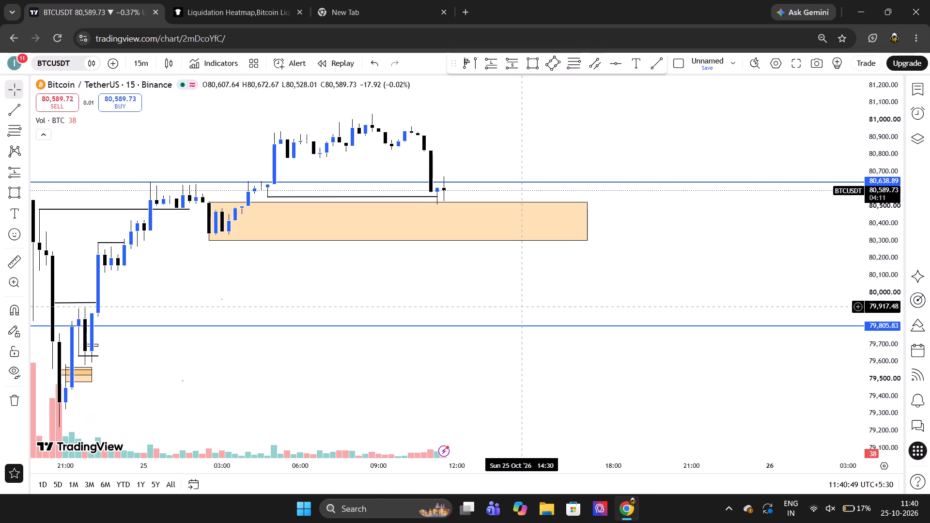
scroll(519, 307, "down", 3)
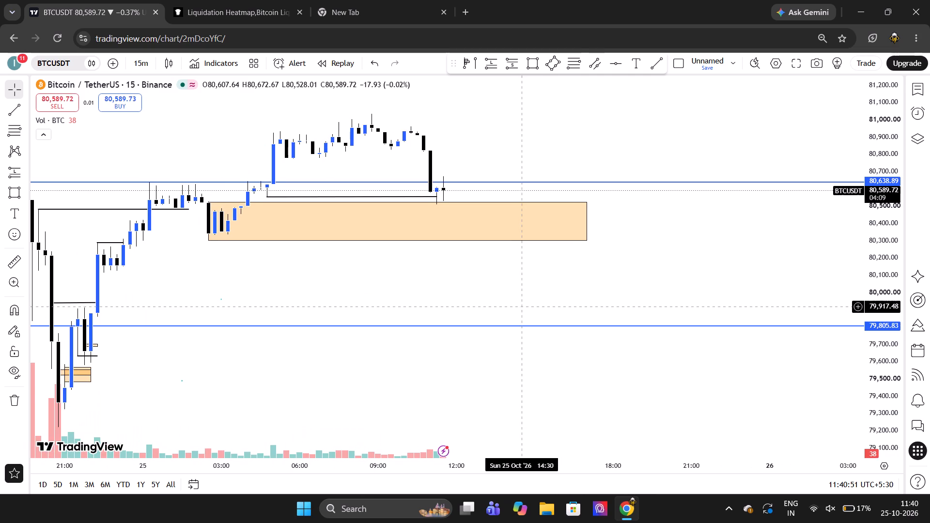
scroll(519, 307, "down", 1)
scroll(519, 307, "up", 1)
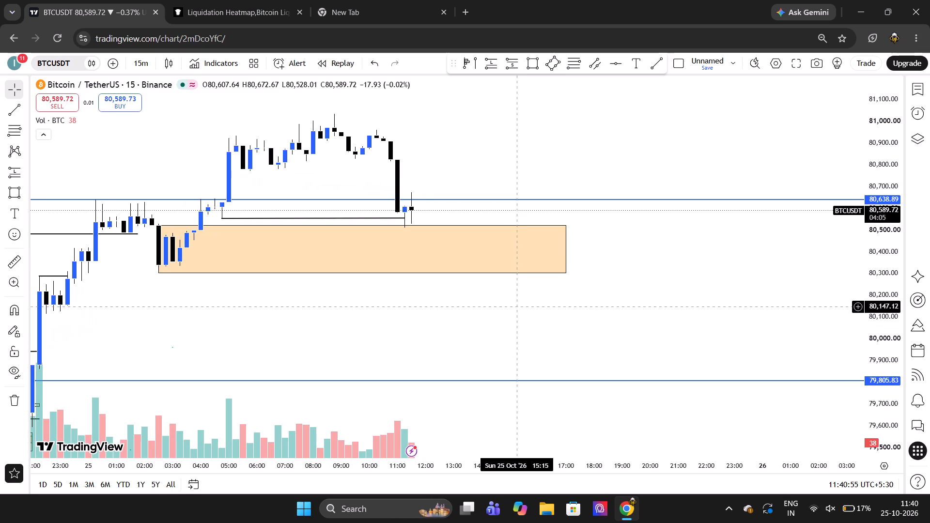
scroll(519, 307, "up", 1)
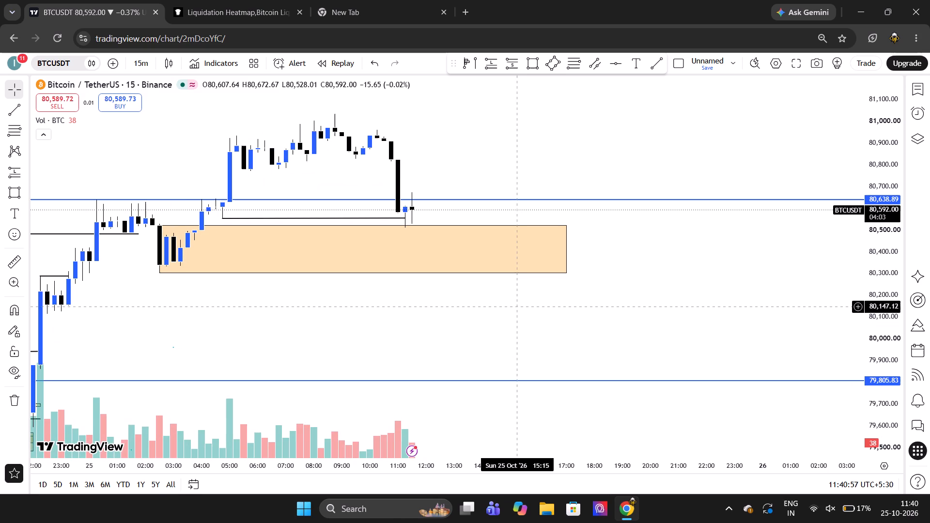
scroll(519, 307, "up", 3)
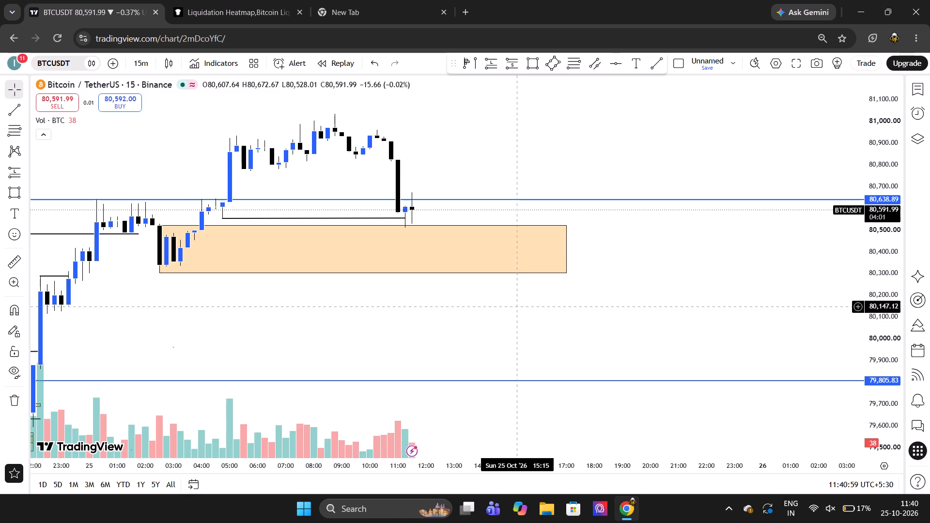
scroll(519, 307, "up", 1)
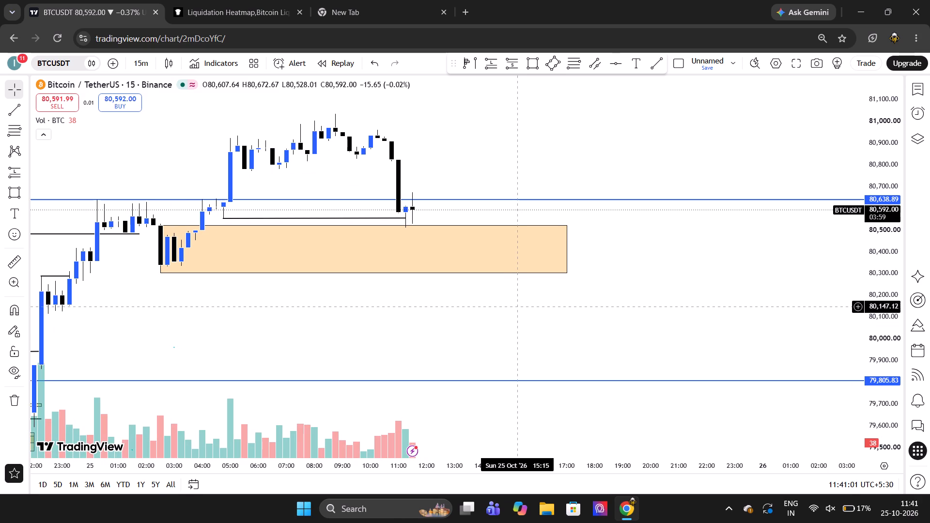
Set the BTCUSDT chart interval to 5 minutes.
key("5")
key("BackSpace")
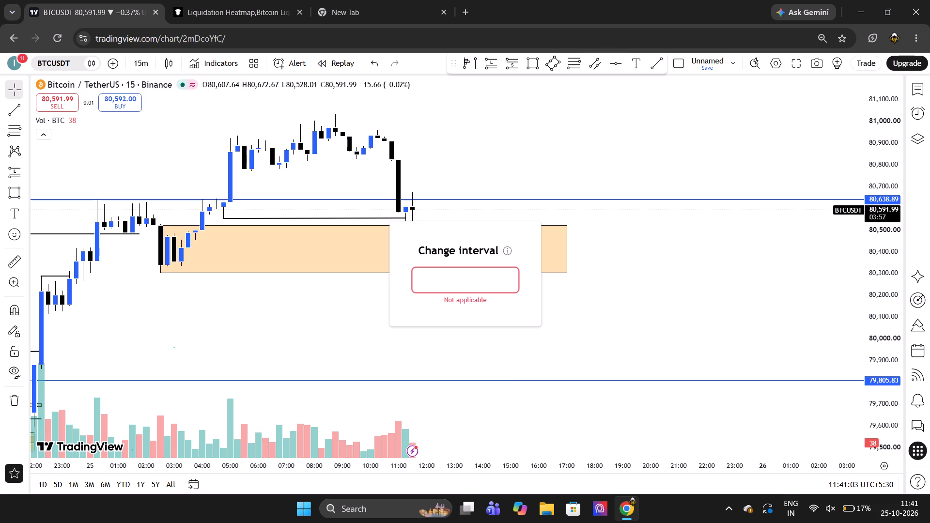
key("6")
key("BackSpace")
key("5")
key("Return")
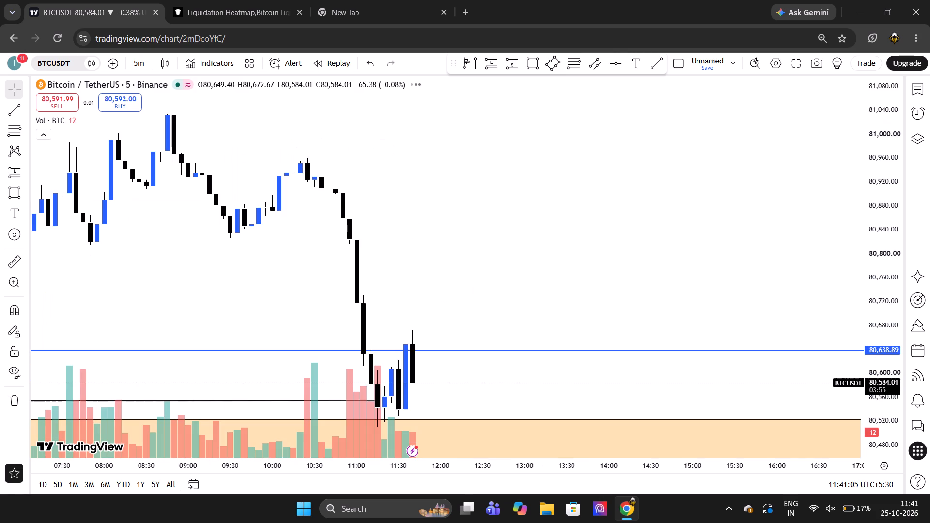
Examine the 5-minute price action from the previous evening's low to the latest candles above the orange zone.
scroll(529, 324, "down", 3)
scroll(198, 345, "down", 1)
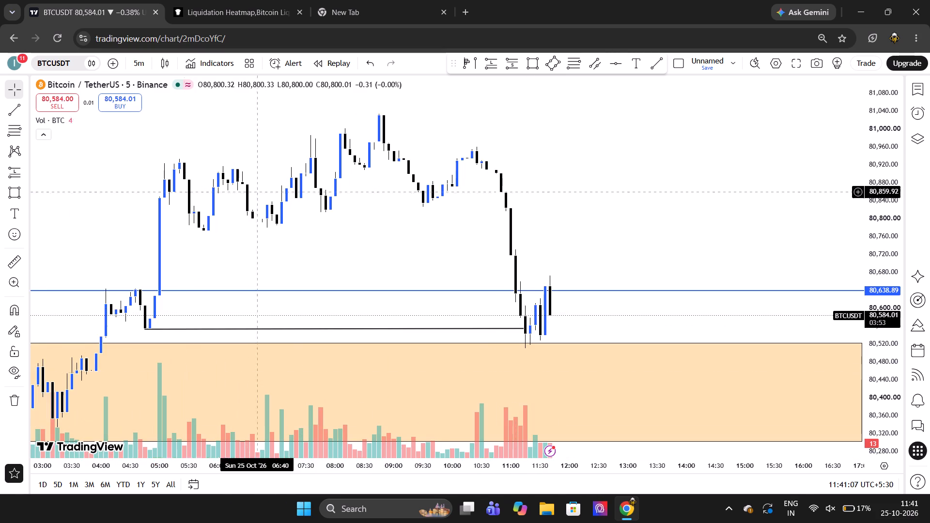
scroll(264, 178, "down", 1)
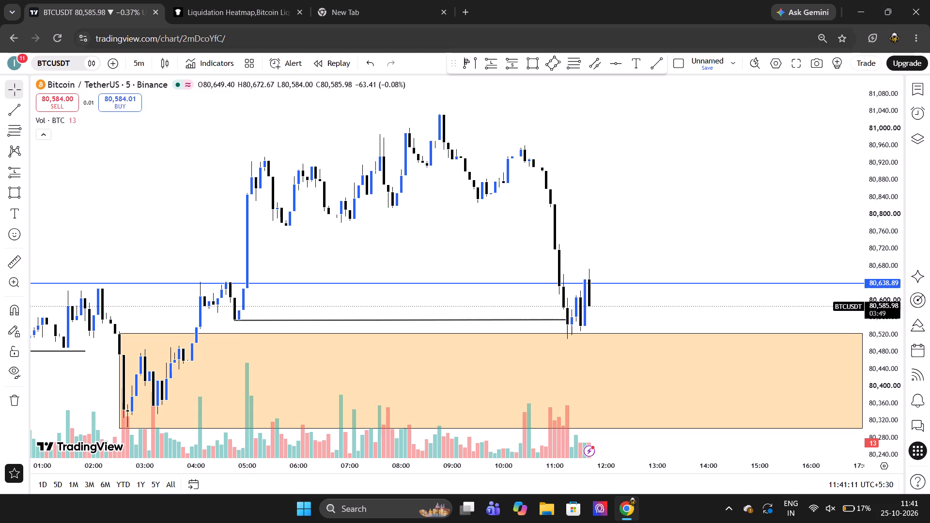
scroll(369, 220, "down", 3)
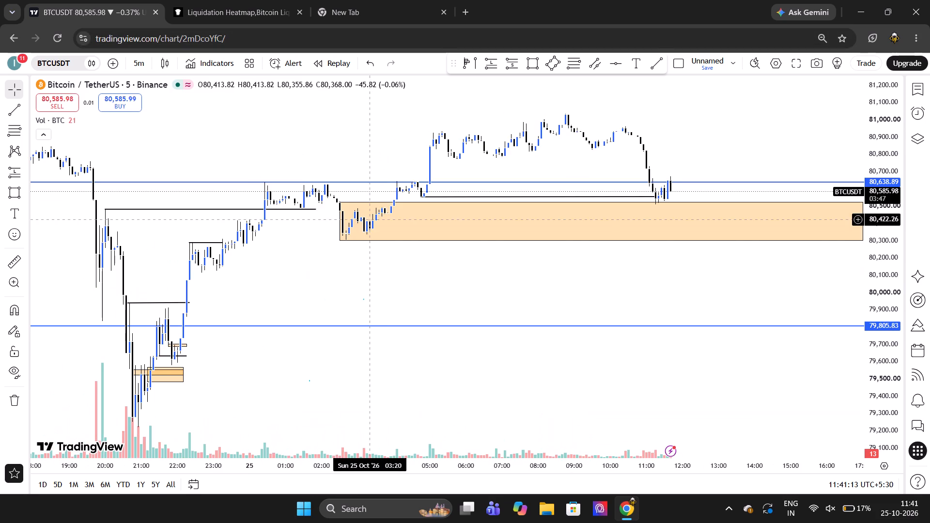
scroll(381, 244, "down", 1)
scroll(381, 244, "up", 1)
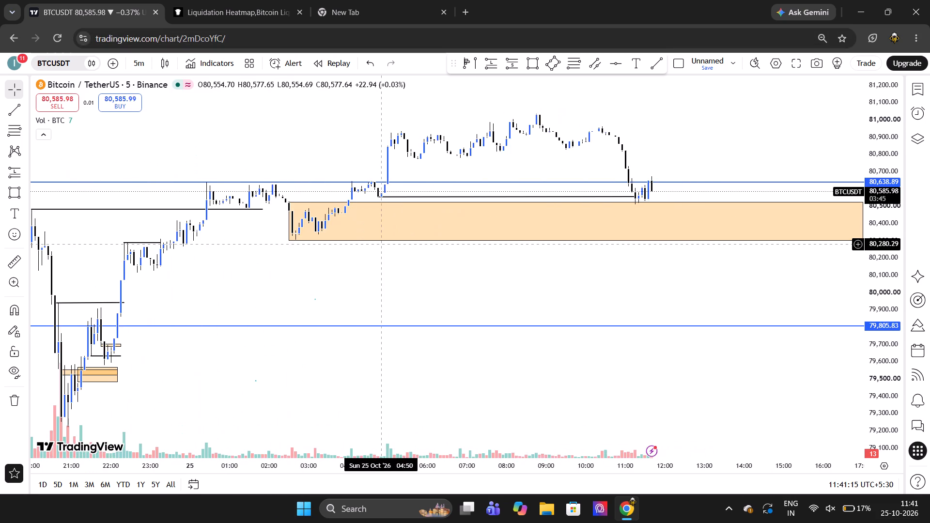
scroll(381, 244, "up", 1)
scroll(381, 244, "right", 2)
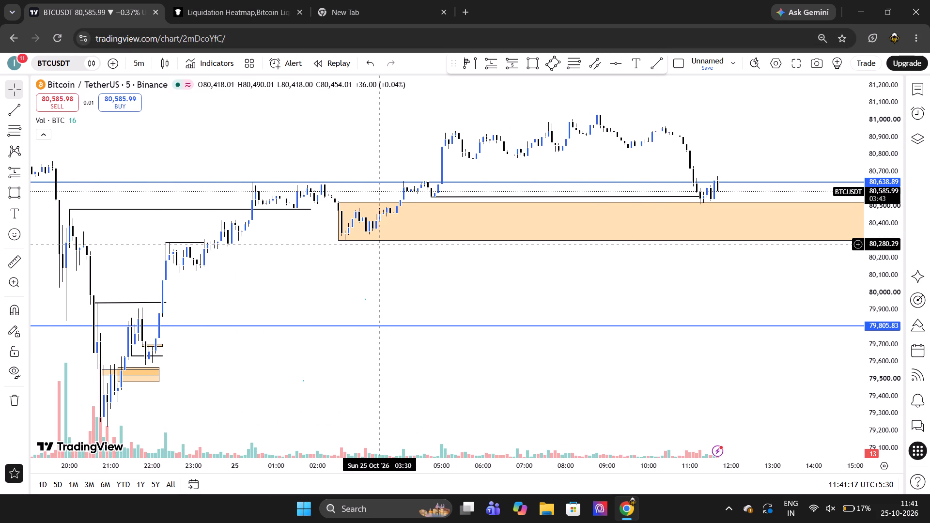
scroll(381, 244, "right", 2)
Close the liquidation heatmap tab and the BTCUSDT chart tab, leaving the chart without saving its layout.
left_click(303, 11)
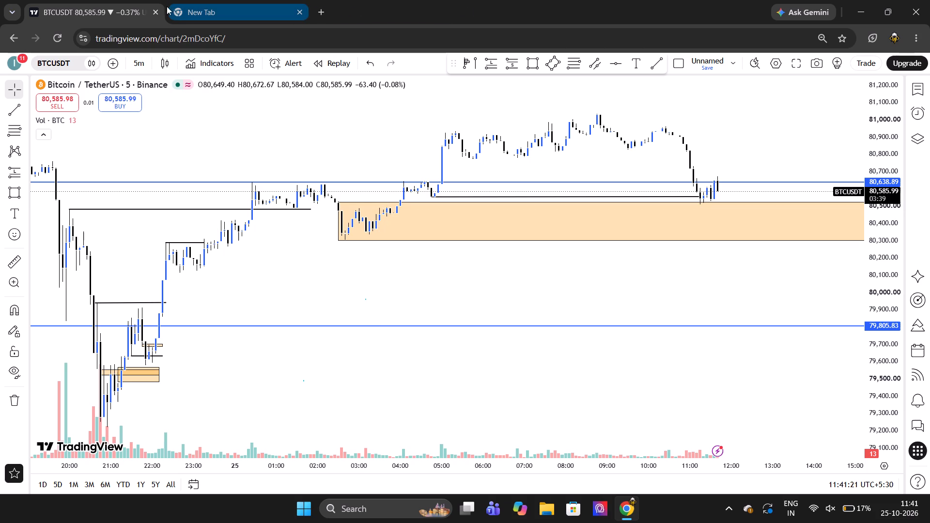
left_click(157, 11)
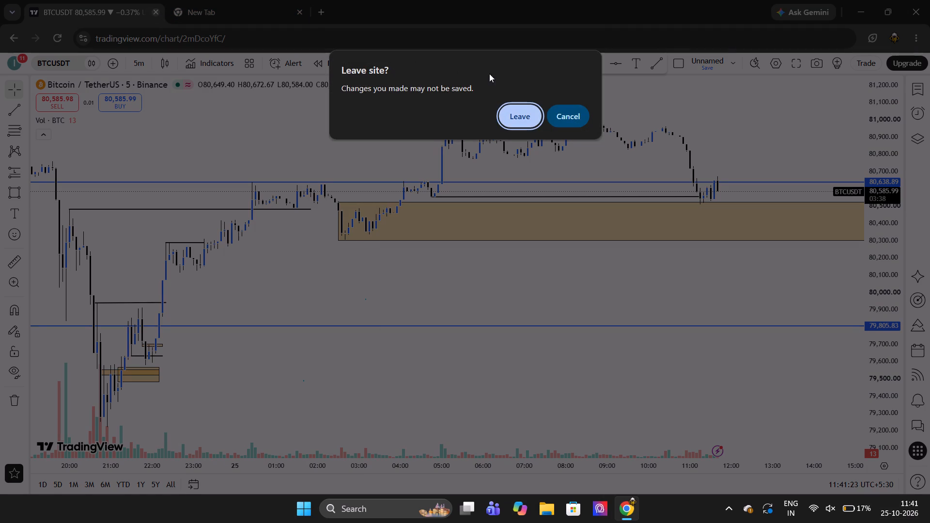
left_click(511, 108)
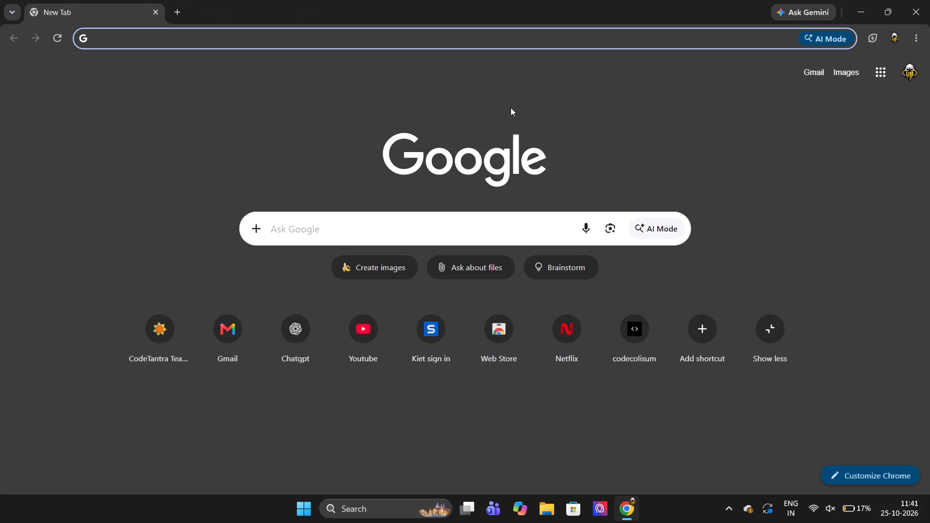
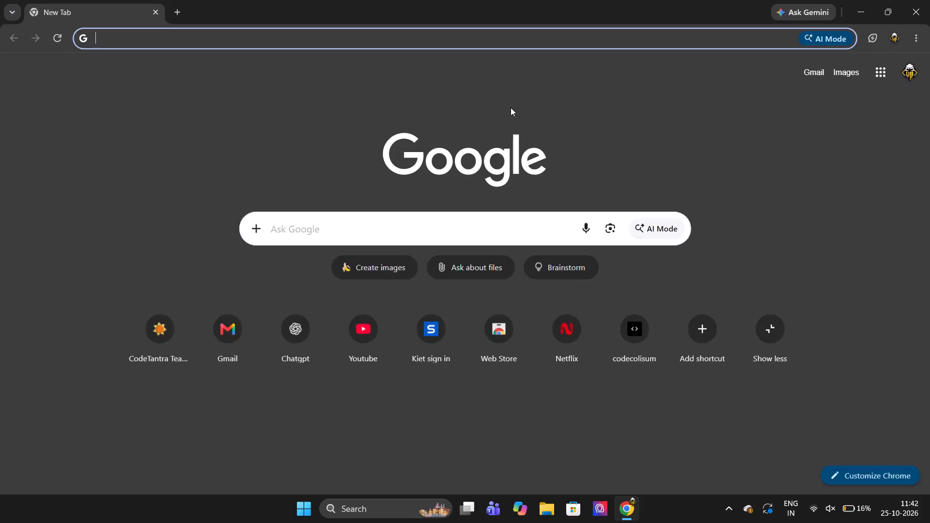
Reopen the closed BTCUSDT chart, liquidation heatmap and YouTube tabs, and return the YouTube tab to its btc live search results.
key("ctrl+shift+t")
key("ctrl+shift+t")
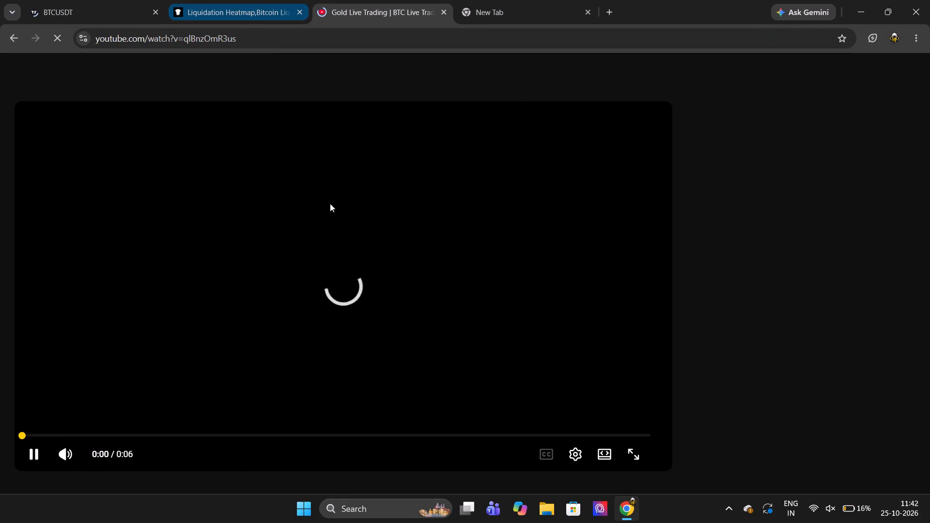
left_click(15, 39)
Switch to the BTCUSDT chart tab and set the chart interval to 1 hour.
left_click(88, 0)
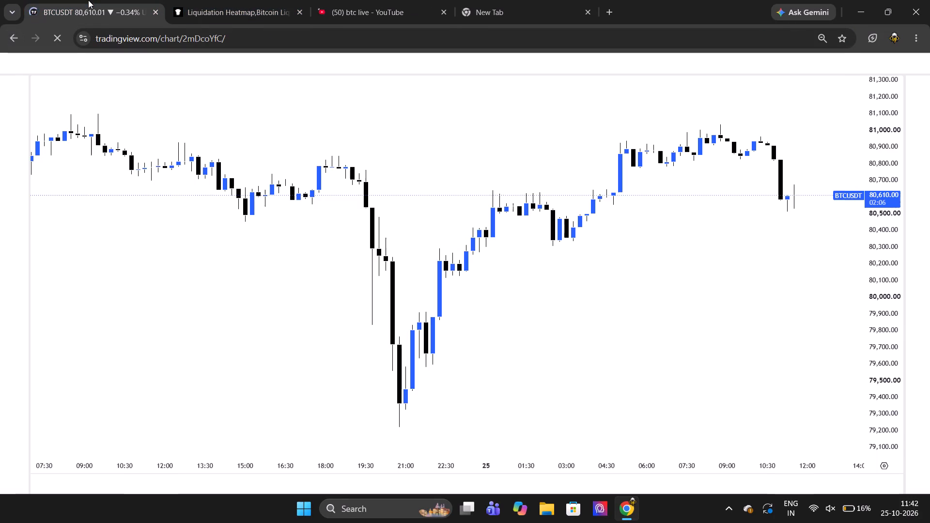
scroll(216, 190, "down", 3)
scroll(216, 190, "left", 2)
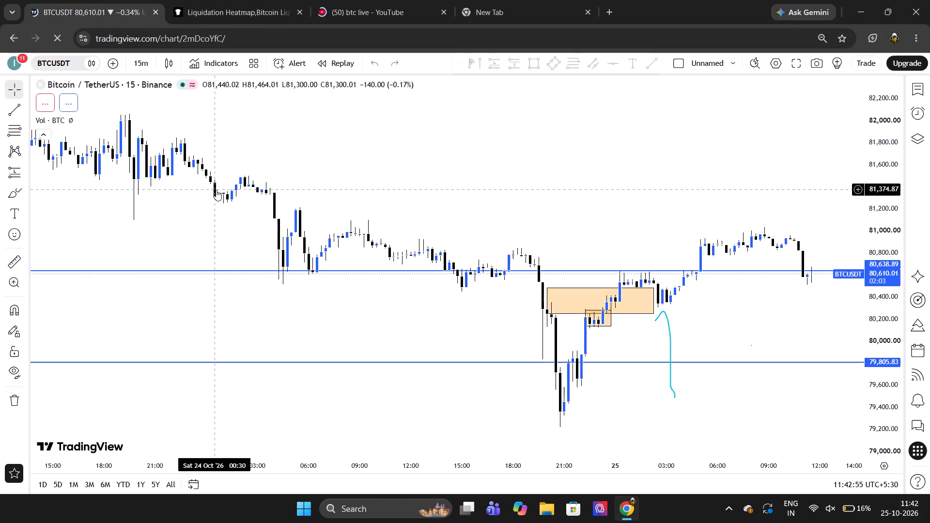
scroll(305, 166, "left", 1)
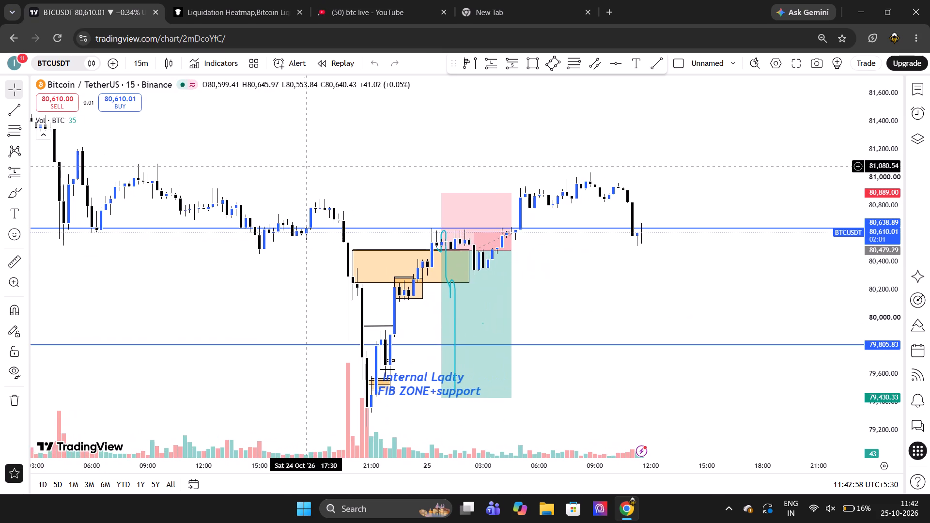
scroll(326, 188, "up", 1)
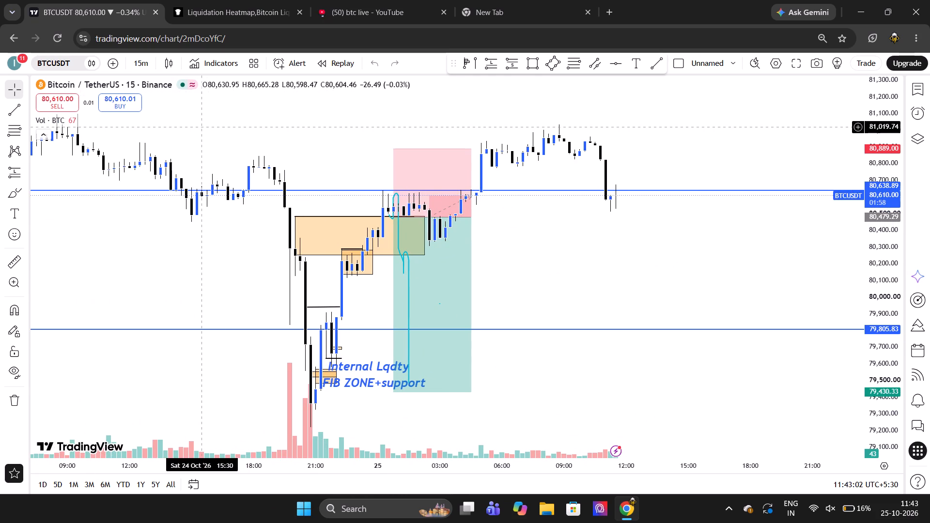
scroll(203, 127, "down", 3)
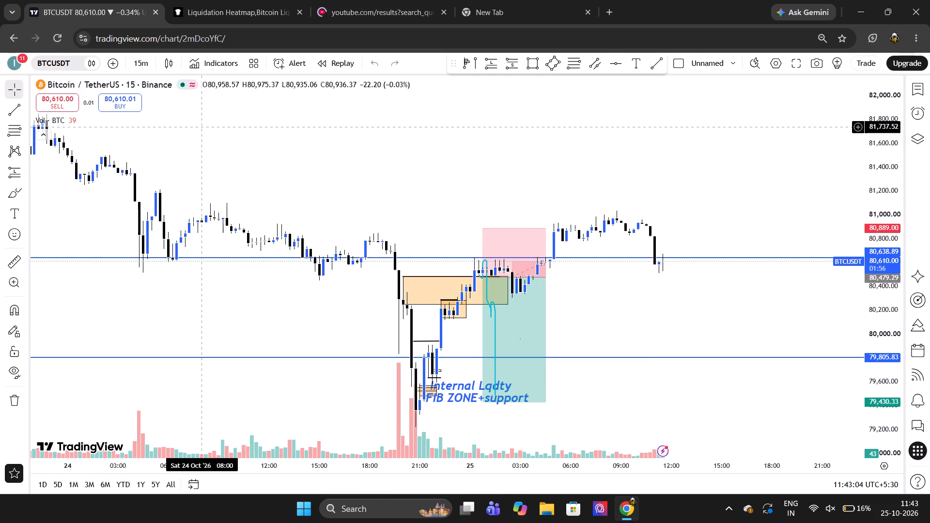
scroll(203, 127, "down", 1)
left_click(138, 65)
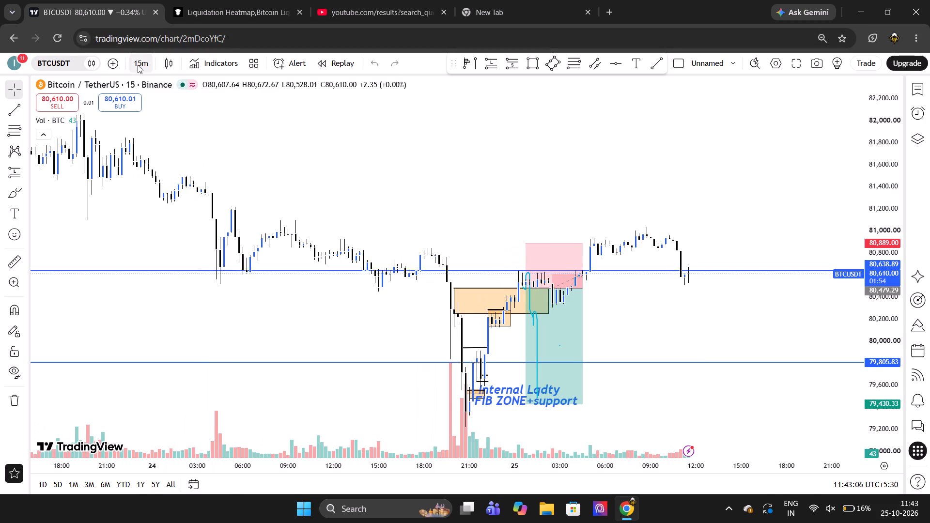
scroll(160, 408, "down", 1)
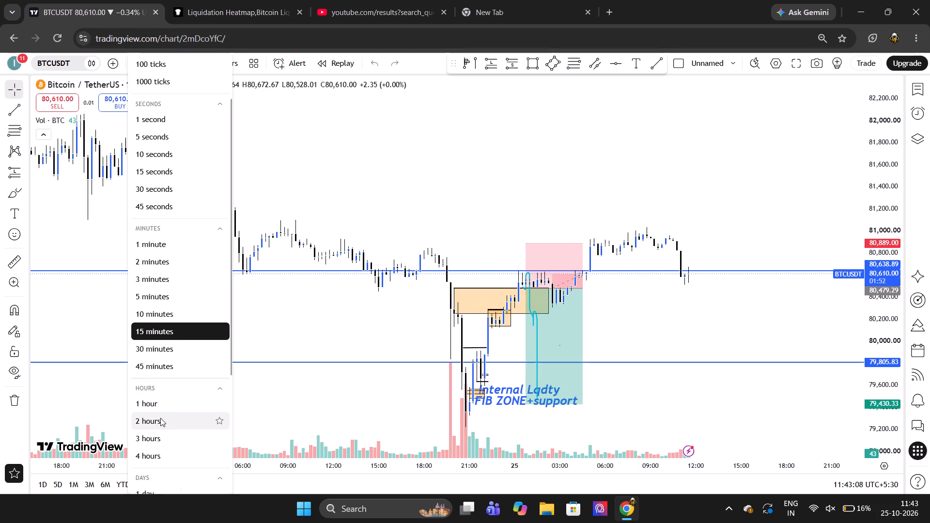
left_click(146, 407)
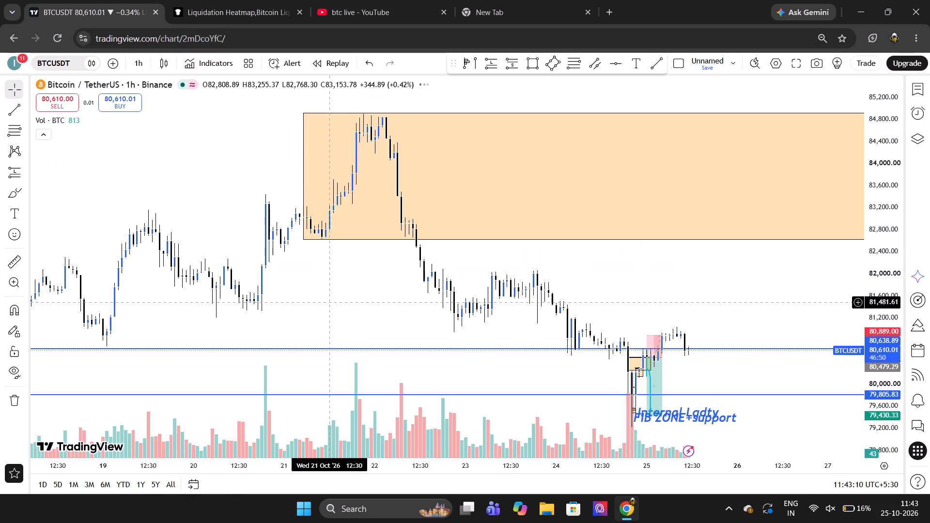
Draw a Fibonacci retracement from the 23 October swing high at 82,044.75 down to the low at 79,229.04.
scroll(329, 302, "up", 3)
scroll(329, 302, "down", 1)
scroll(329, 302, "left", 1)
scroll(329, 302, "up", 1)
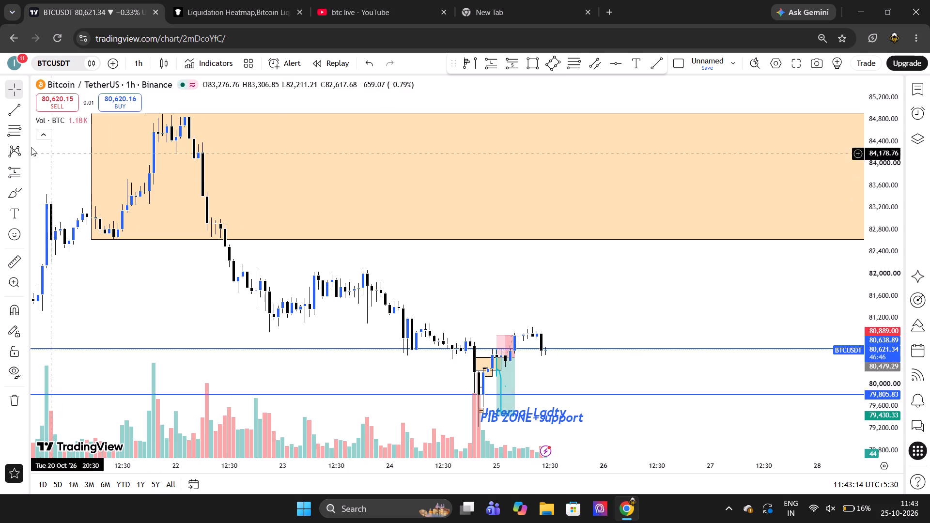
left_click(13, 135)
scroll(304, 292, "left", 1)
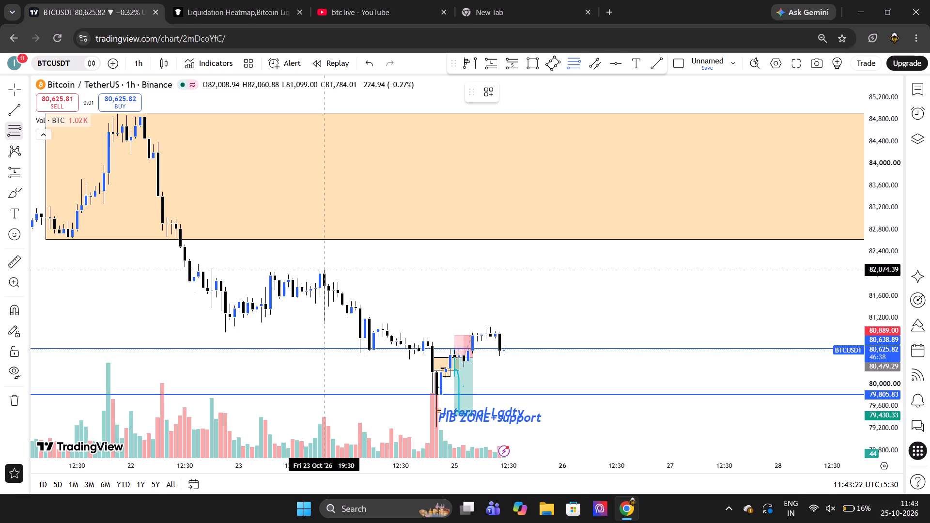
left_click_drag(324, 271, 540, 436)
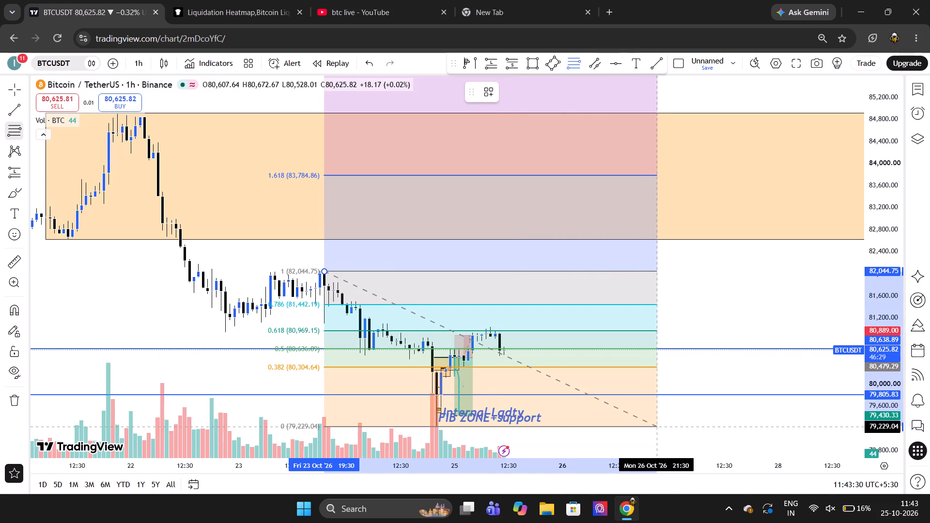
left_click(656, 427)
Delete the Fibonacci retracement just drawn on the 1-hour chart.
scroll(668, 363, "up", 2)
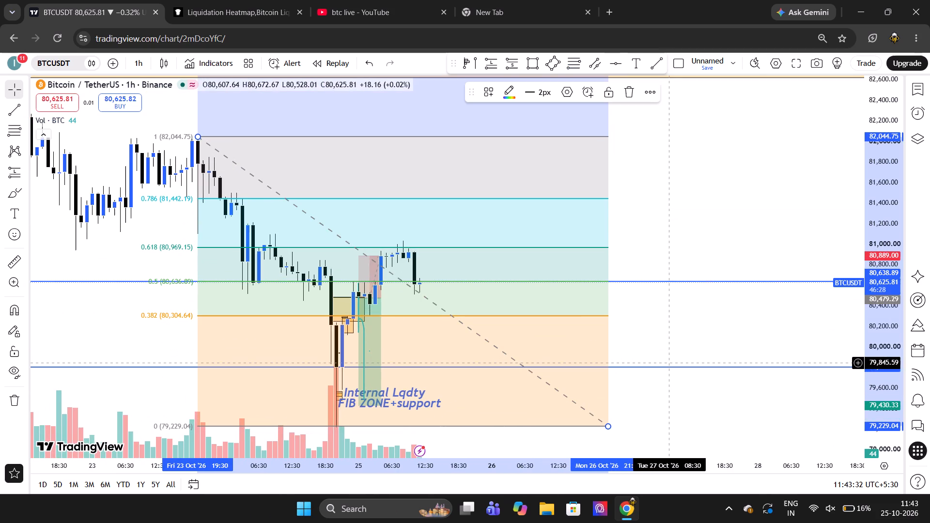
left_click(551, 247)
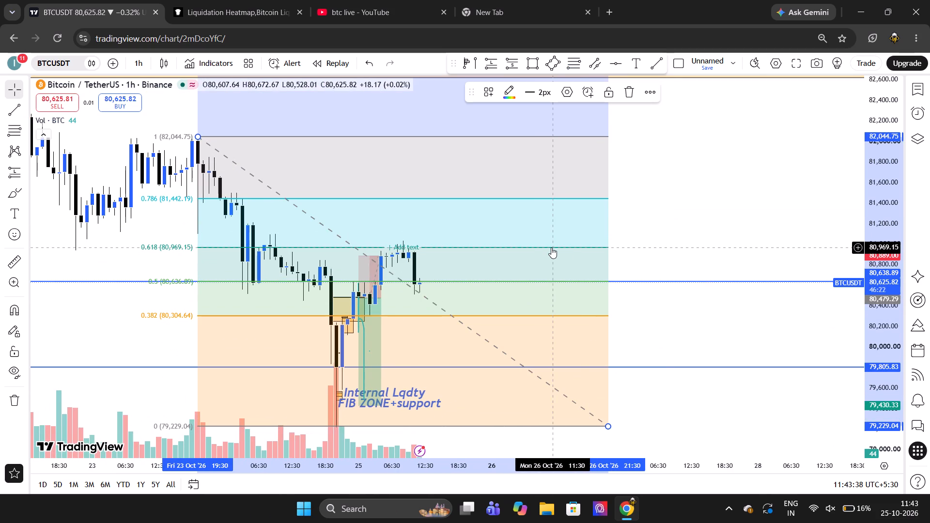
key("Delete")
Remove all drawings from the BTCUSDT chart, keeping the volume indicator.
scroll(551, 247, "down", 1)
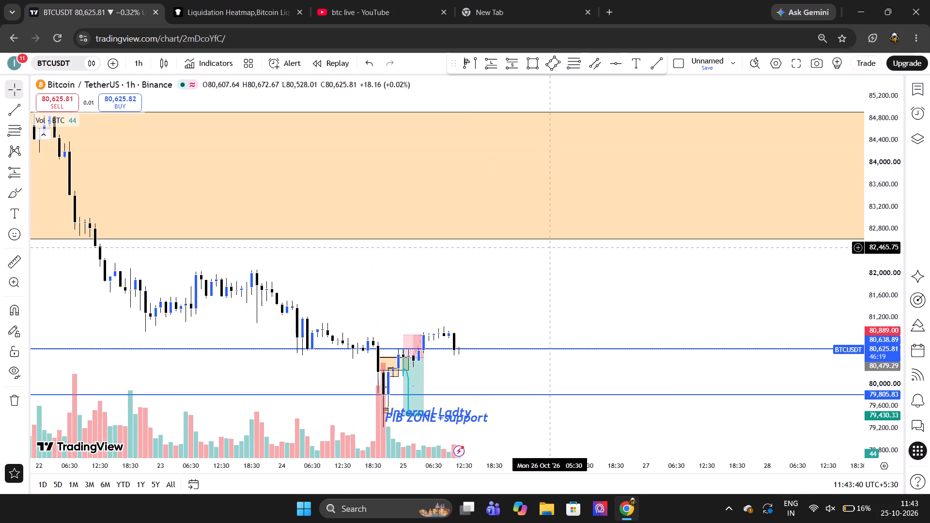
right_click(519, 296)
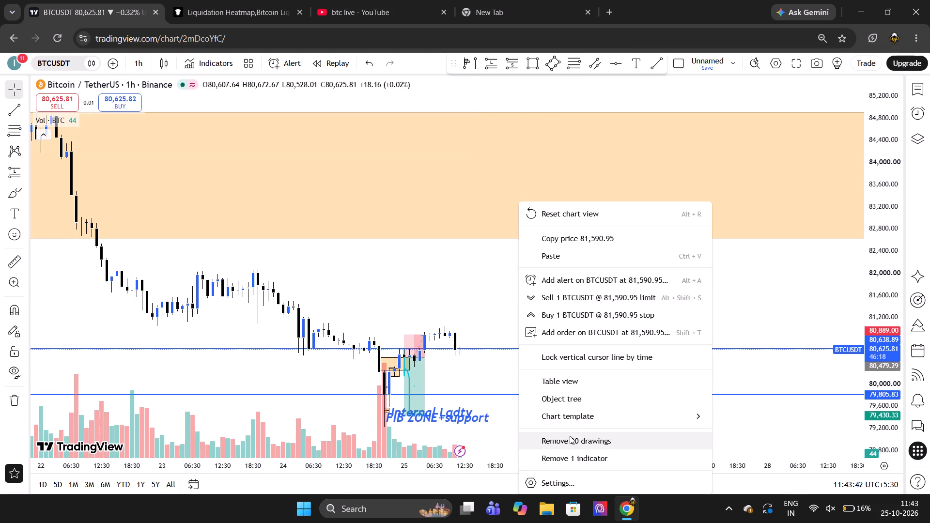
left_click(570, 436)
Draw a Fibonacci retracement on the cleared chart from the 23 October high at 82,044.75 to the 79,229.04 low.
scroll(570, 436, "down", 3)
scroll(446, 353, "down", 1)
scroll(446, 353, "up", 1)
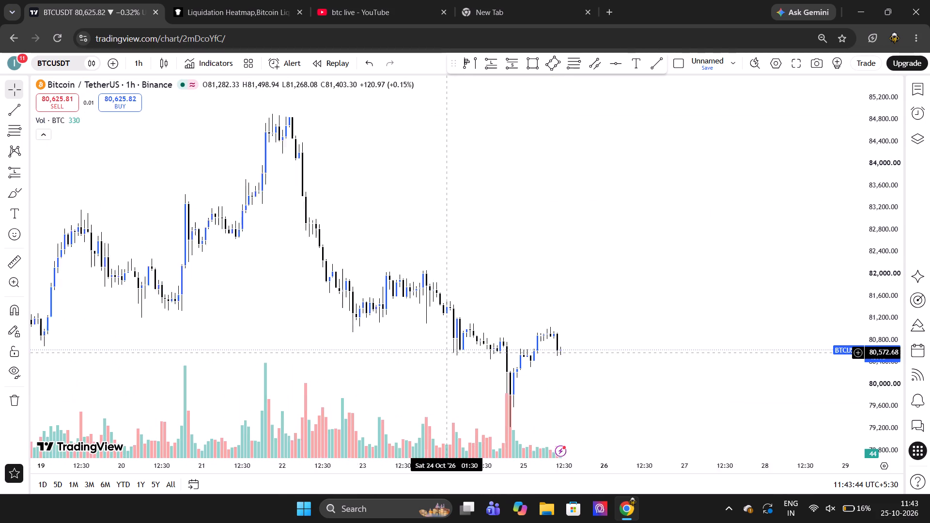
scroll(446, 353, "up", 1)
left_click(12, 132)
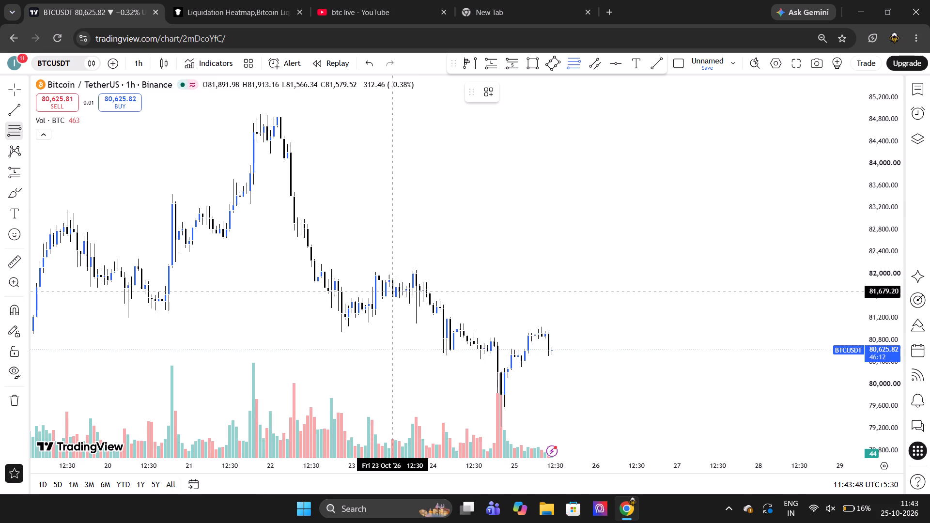
left_click(414, 271)
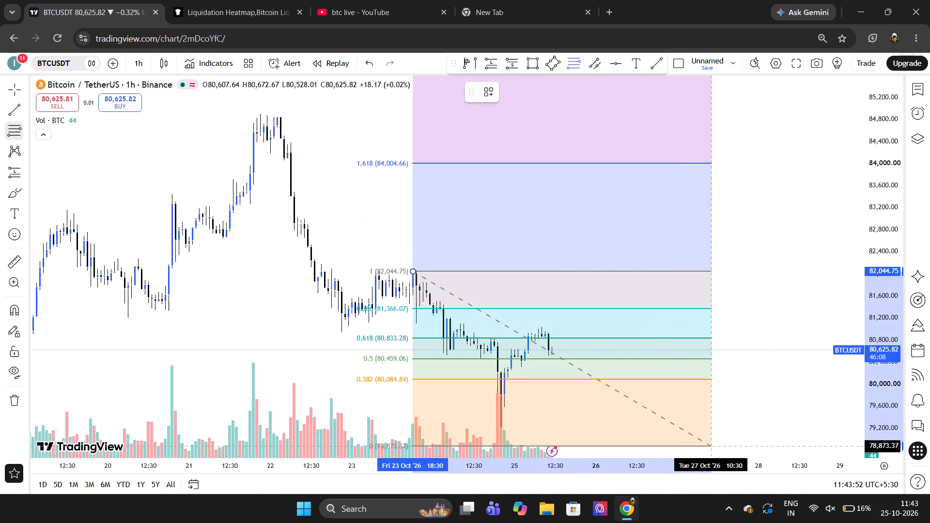
left_click(746, 427)
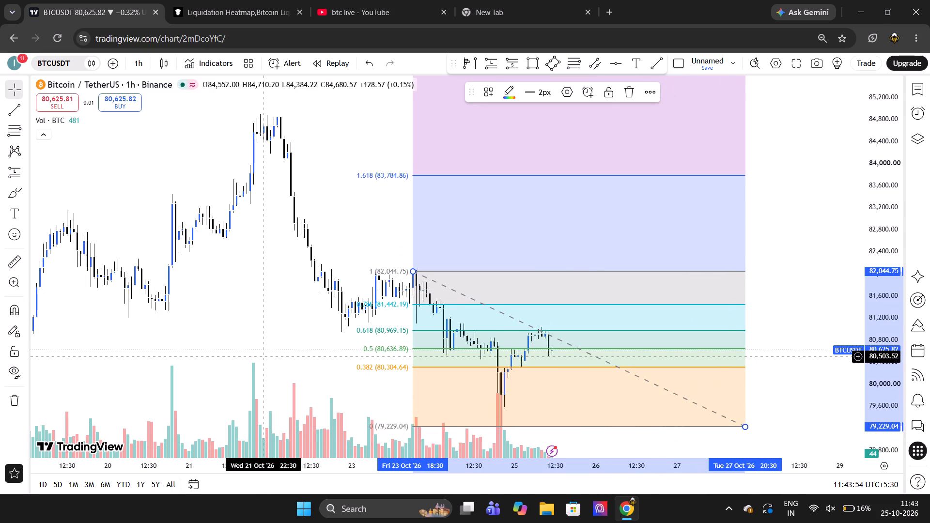
Draw a rectangle between the 0.618 and 0.5 retracement levels, from about 80,977.74 down to 80,631.95, spanning the retracement's width.
left_click(26, 195)
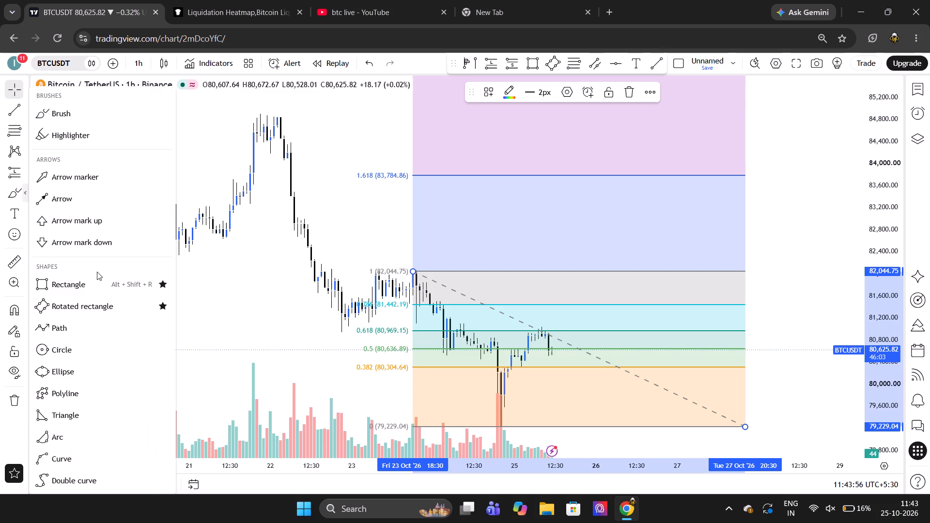
left_click(97, 282)
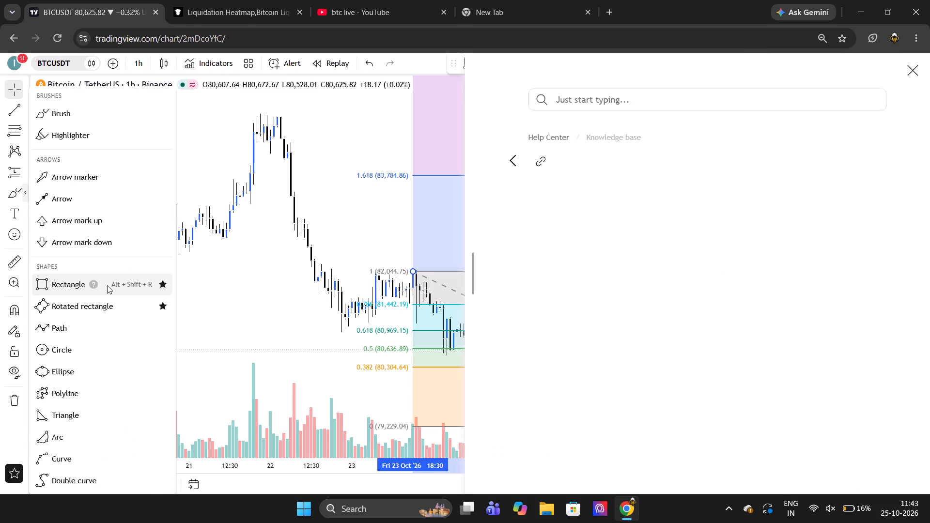
left_click(107, 285)
left_click(916, 68)
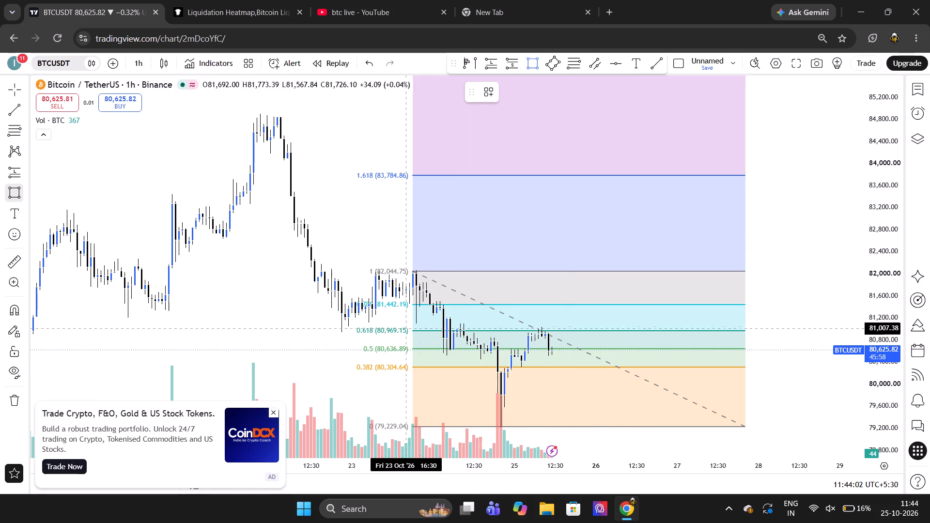
left_click_drag(414, 330, 703, 367)
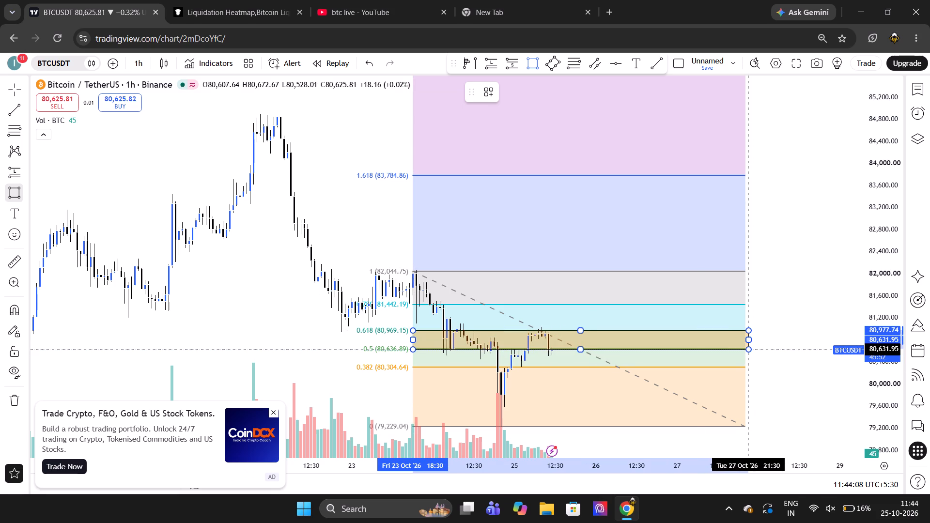
left_click(749, 349)
Delete the Fibonacci retracement, keeping the rectangle zone.
left_click(716, 306)
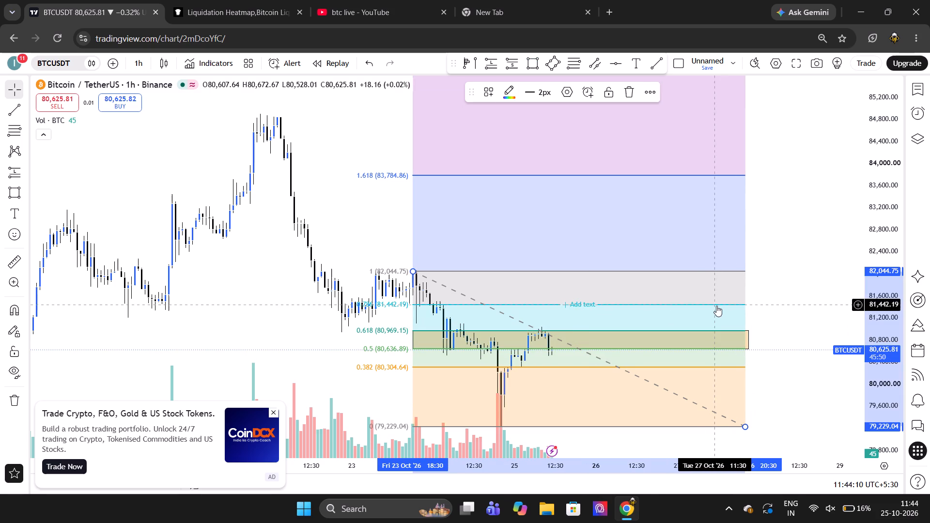
key("Delete")
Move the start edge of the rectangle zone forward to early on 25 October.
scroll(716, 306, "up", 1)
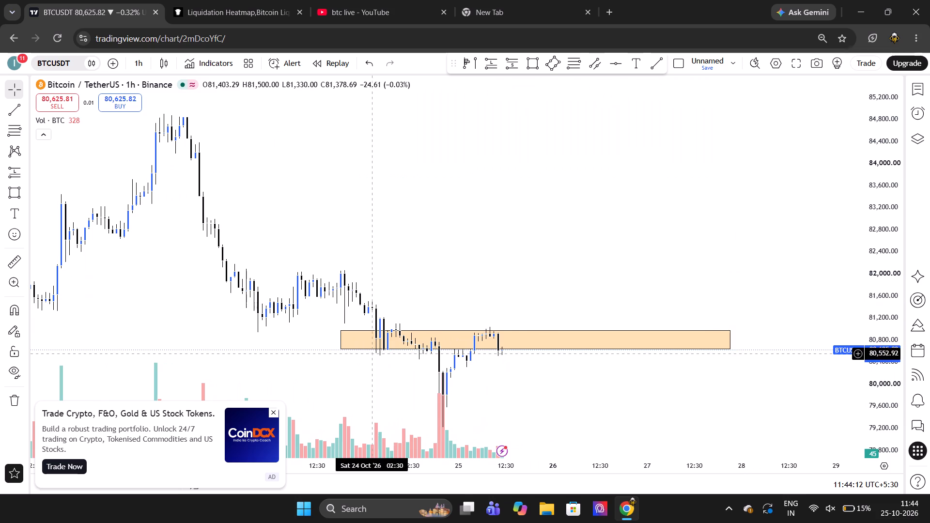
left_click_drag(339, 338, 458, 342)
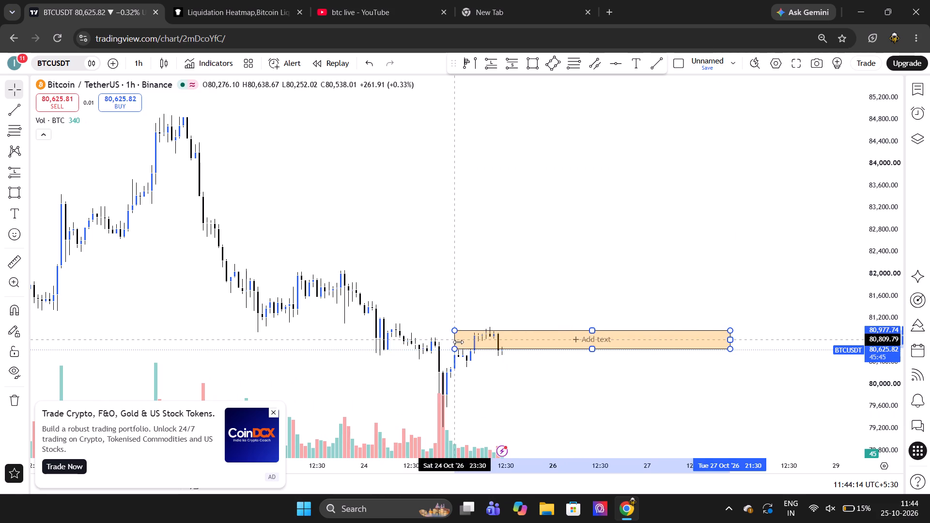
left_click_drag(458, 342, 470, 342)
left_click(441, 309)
Resize the rectangle zone to start at the sharp drop early on 24 October and end around mid-morning on 26 October.
scroll(441, 309, "up", 1)
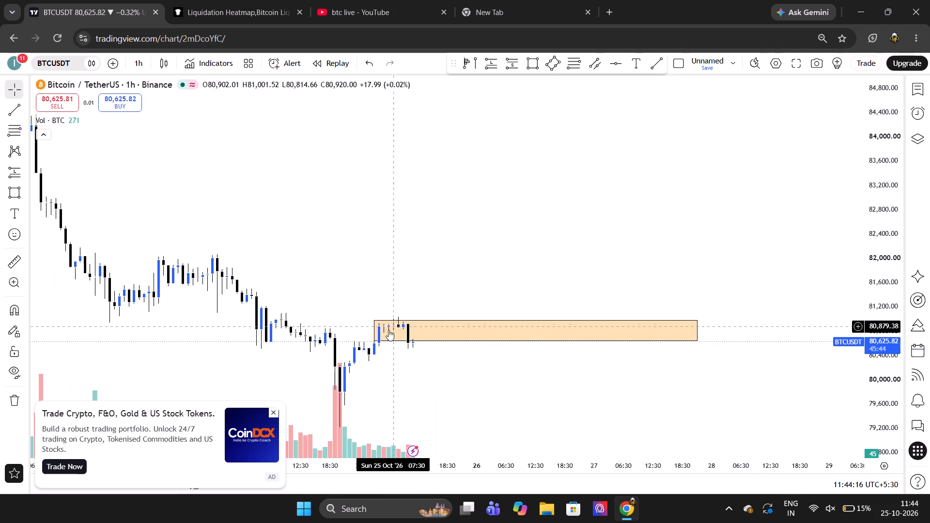
left_click_drag(376, 329, 279, 327)
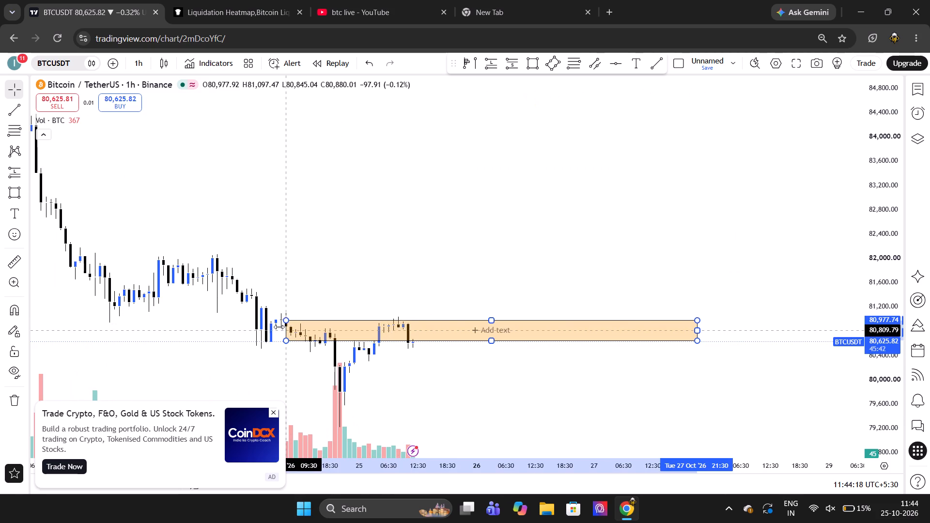
left_click_drag(279, 327, 255, 324)
left_click_drag(697, 330, 525, 323)
left_click(515, 318)
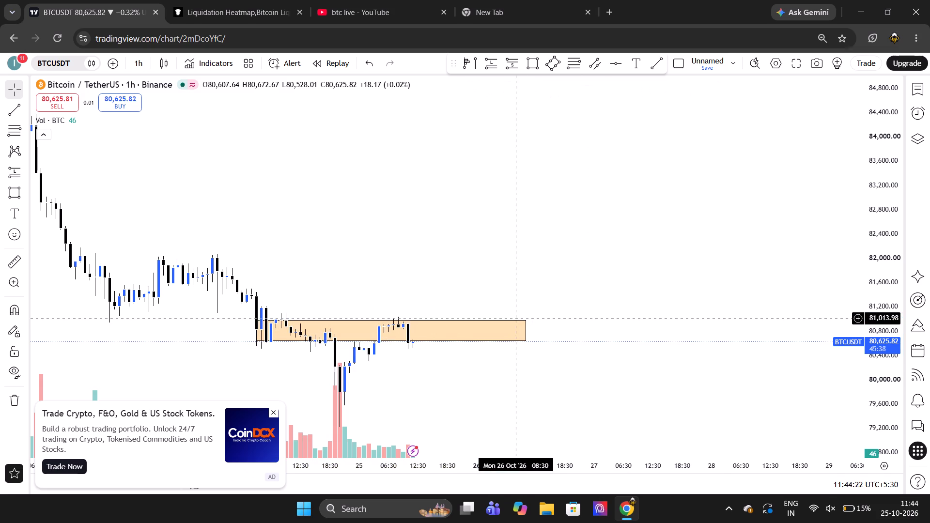
Dismiss the CoinDCX advertisement covering the chart.
scroll(493, 299, "up", 1)
left_click(274, 412)
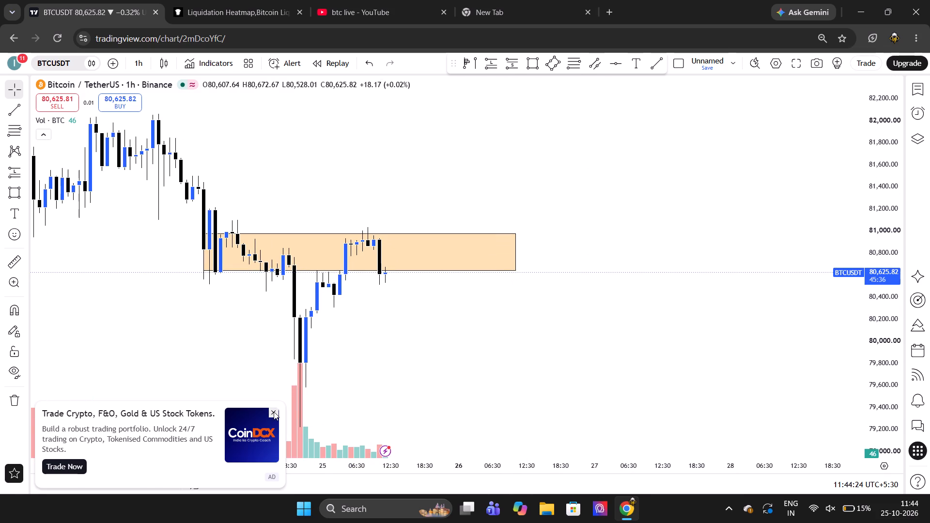
left_click(398, 365)
Measure the price range from the bottom of the rectangle zone to just above its top, and clear the measurement.
left_click(6, 267)
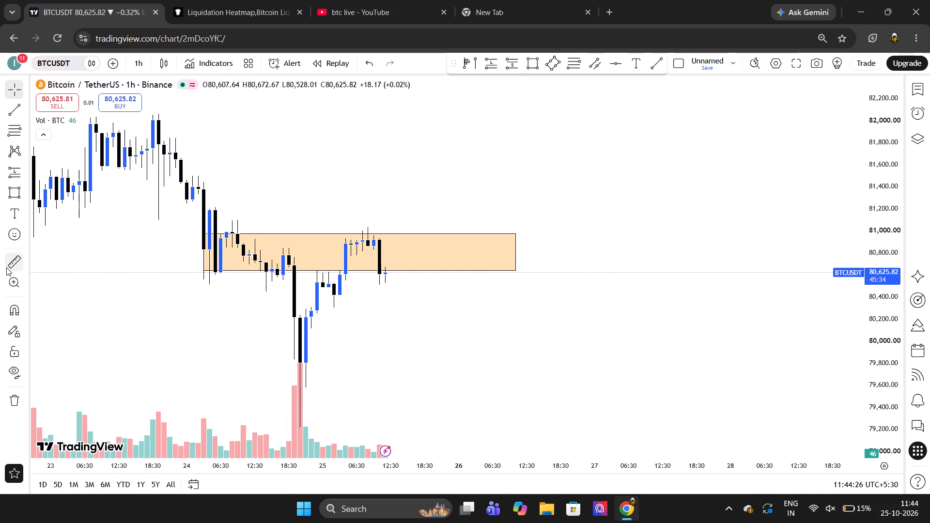
left_click_drag(458, 275, 465, 237)
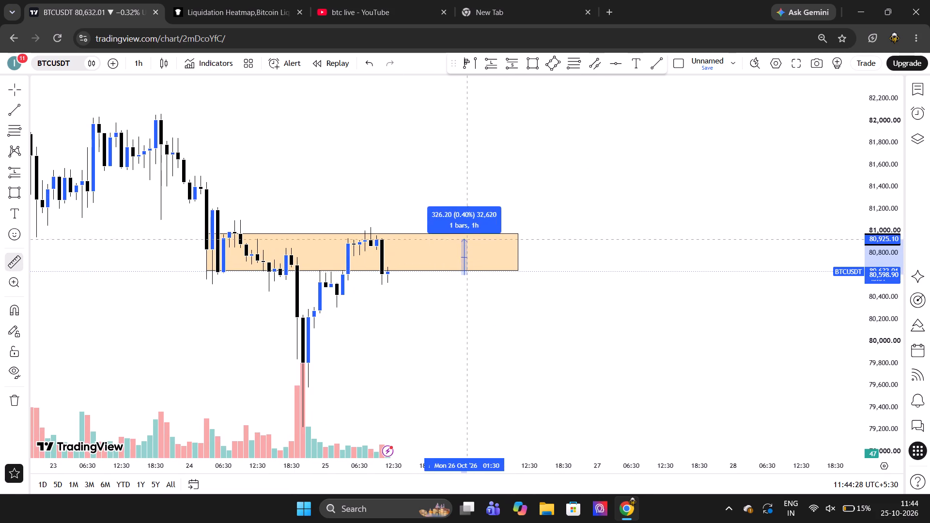
left_click_drag(465, 237, 473, 227)
double_click(473, 227)
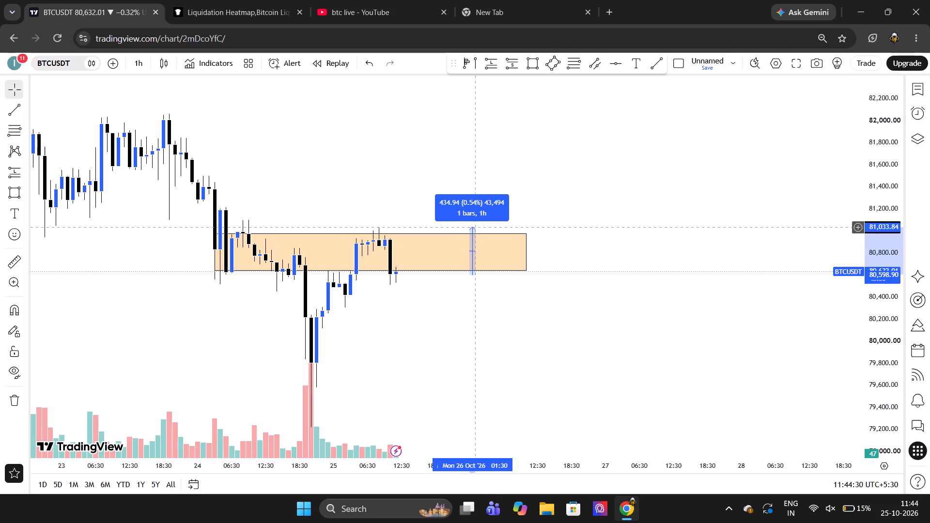
scroll(473, 227, "right", 1)
left_click(498, 224)
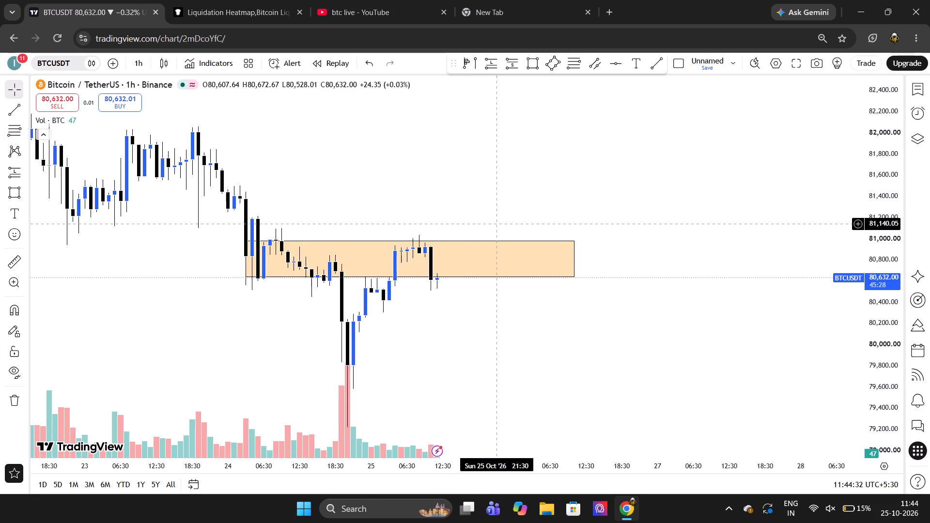
Check how price sits against the orange rectangle zone on the 5-minute and then the 15-minute interval.
key("5")
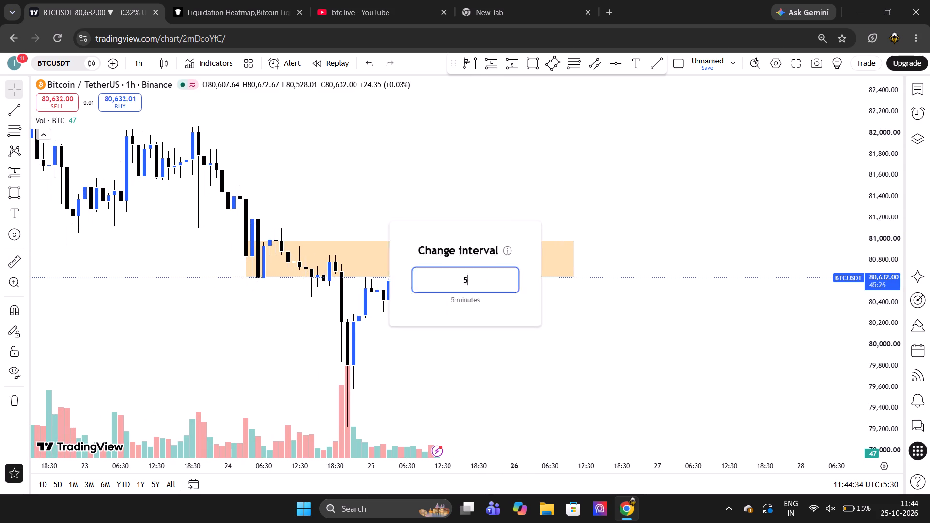
key("Return")
scroll(498, 224, "down", 4)
scroll(498, 224, "up", 1)
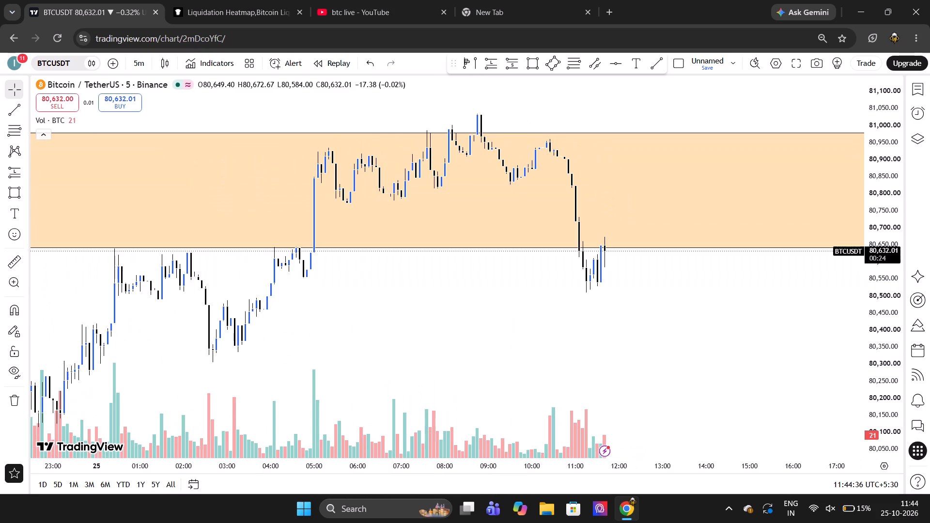
scroll(498, 224, "up", 1)
type("15")
key("Return")
scroll(498, 224, "up", 2)
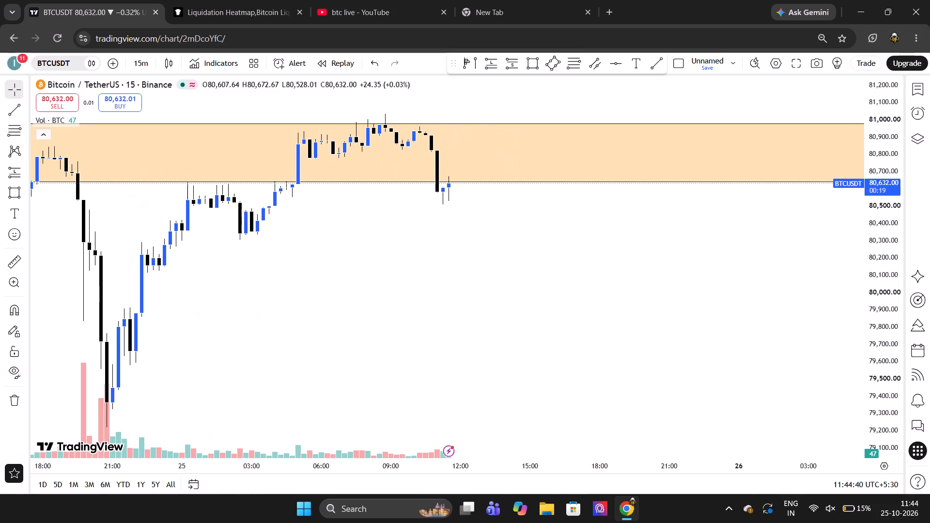
scroll(498, 224, "up", 1)
Set the chart interval to 5 minutes.
key("5")
key("Return")
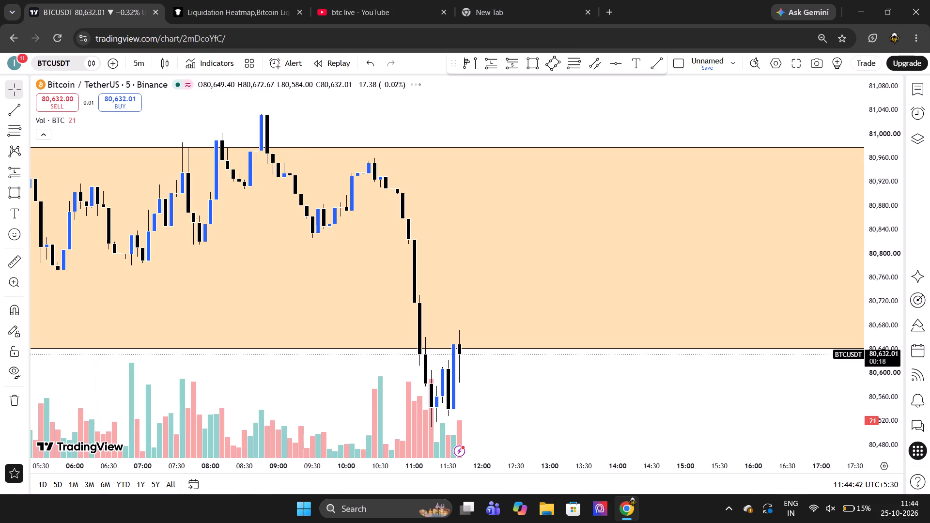
scroll(519, 230, "down", 1)
scroll(519, 230, "right", 1)
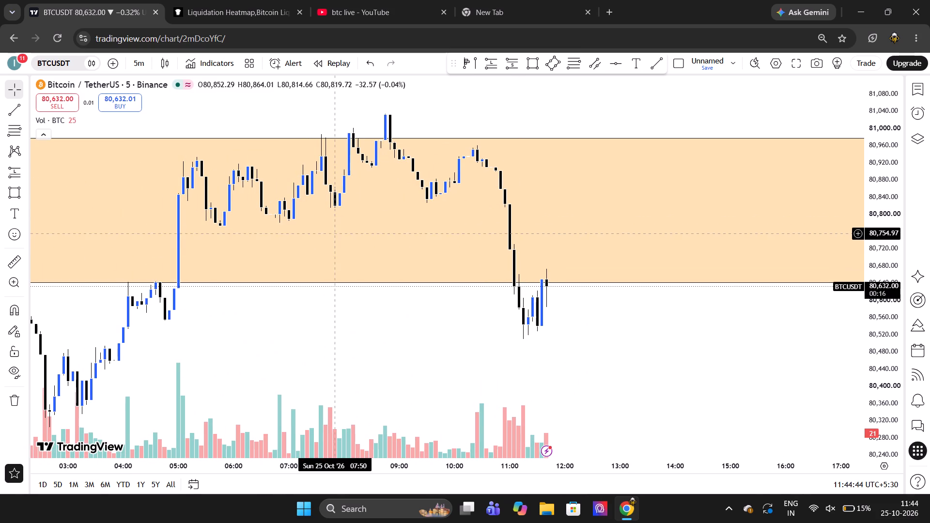
Draw a thin rotated rectangle under the rising lows, from 05:00 near 80,762 to shortly after 12:00 near 80,880.
left_click(24, 196)
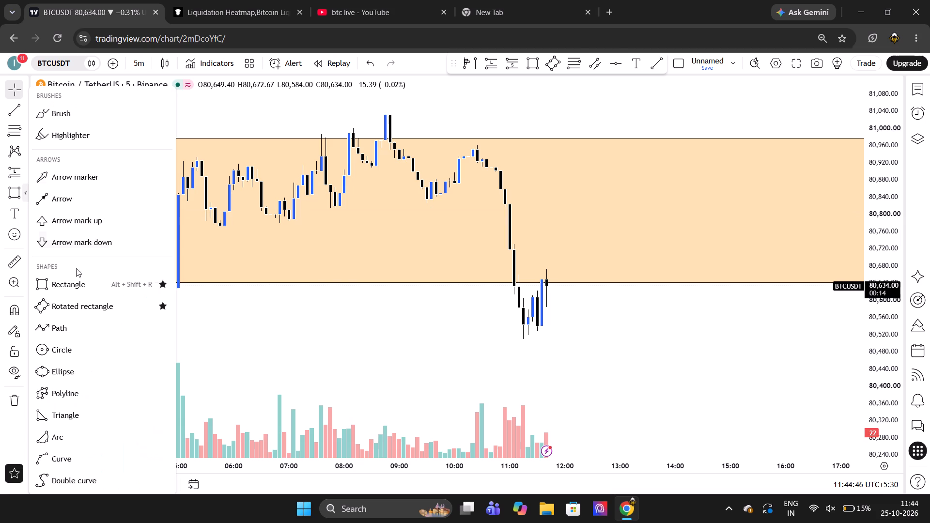
left_click(82, 300)
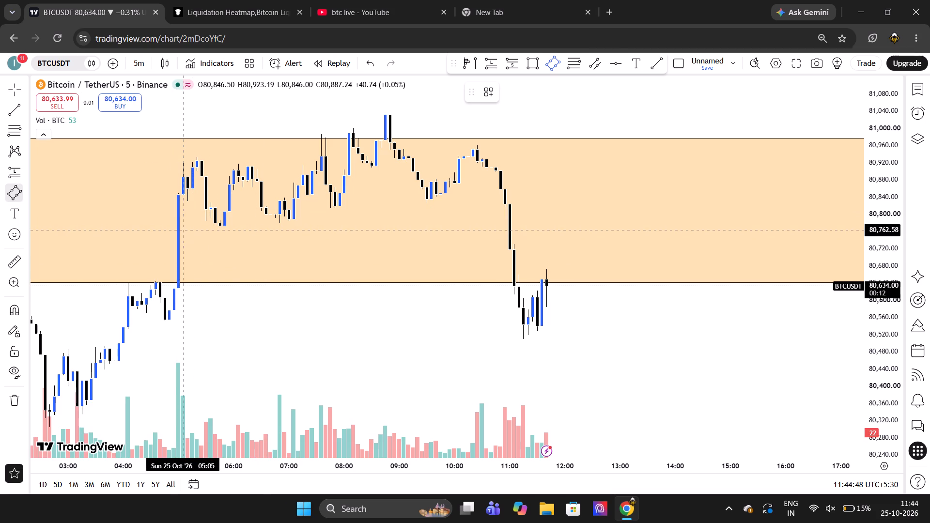
left_click_drag(181, 231, 324, 207)
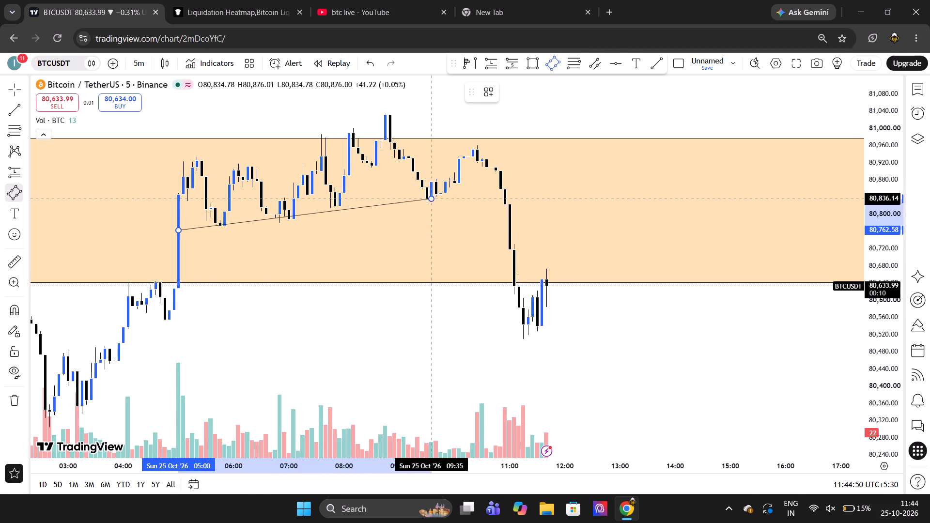
left_click(548, 184)
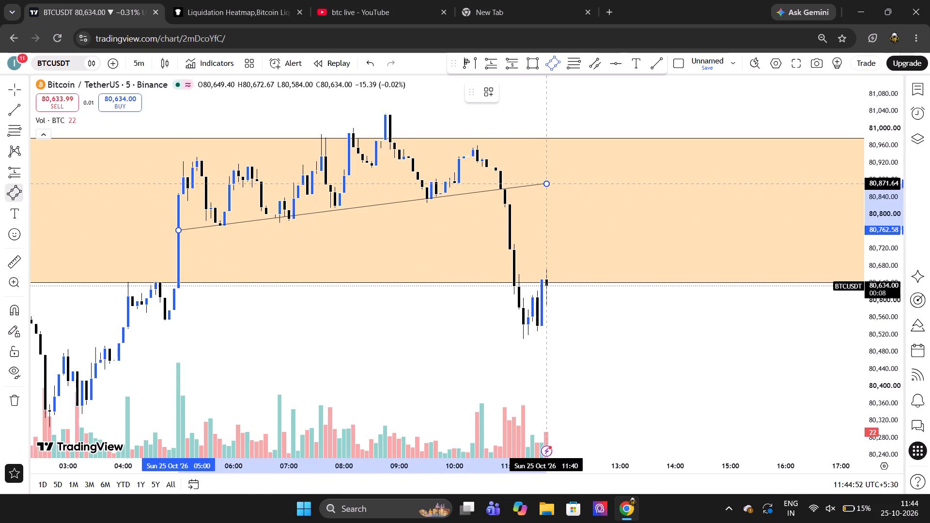
left_click(551, 186)
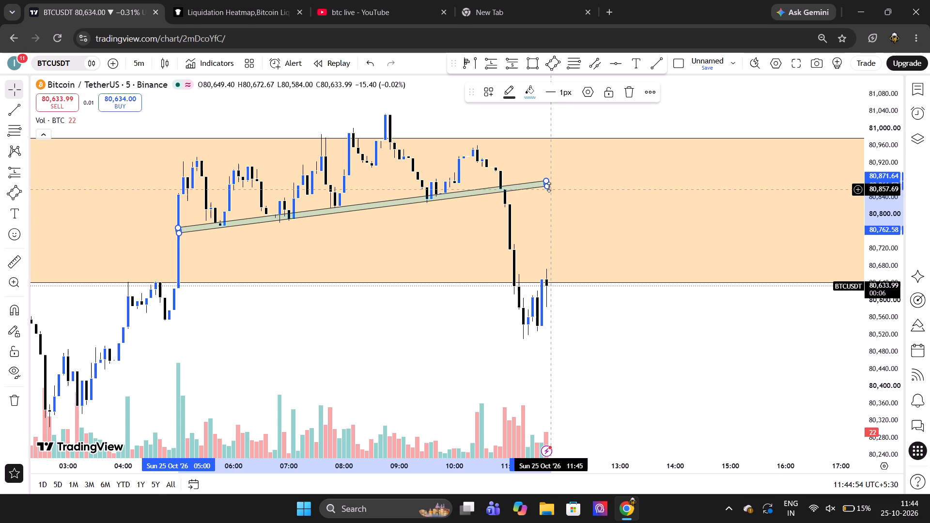
left_click_drag(549, 186, 585, 180)
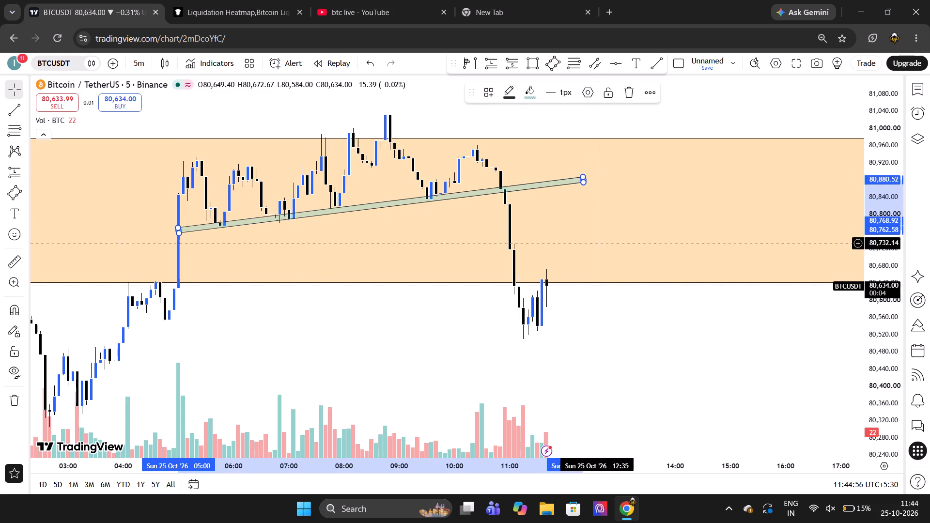
left_click(626, 357)
Examine the 5-minute price action around the rising support band, the earlier sell-off and its recovery.
scroll(626, 357, "down", 1)
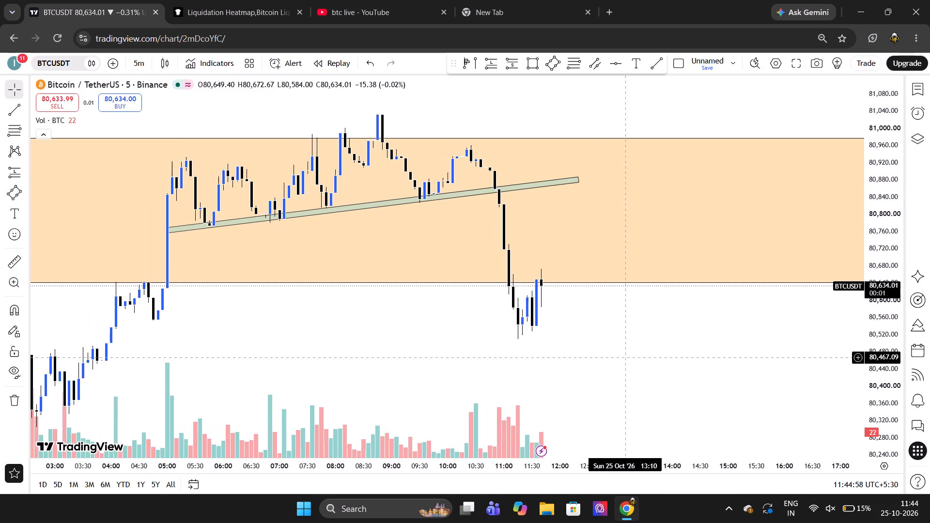
scroll(626, 357, "down", 1)
scroll(441, 357, "down", 2)
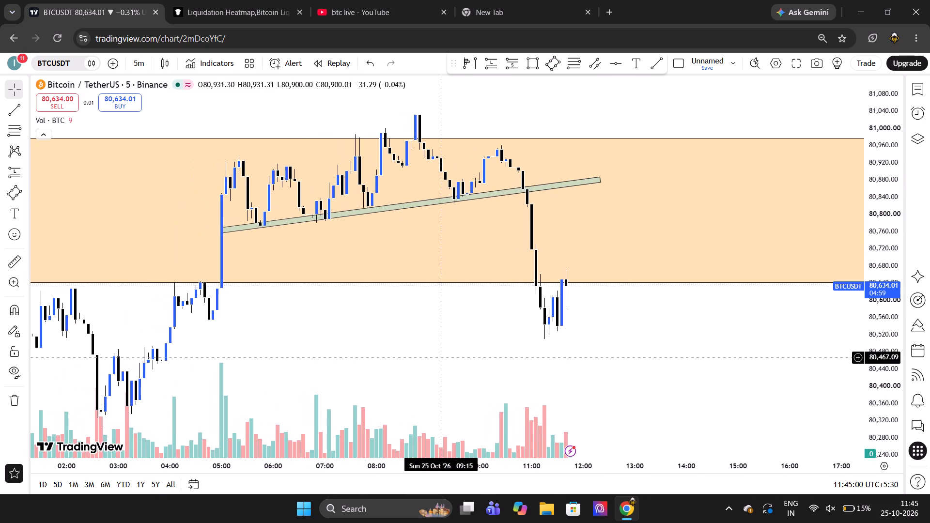
scroll(441, 357, "down", 1)
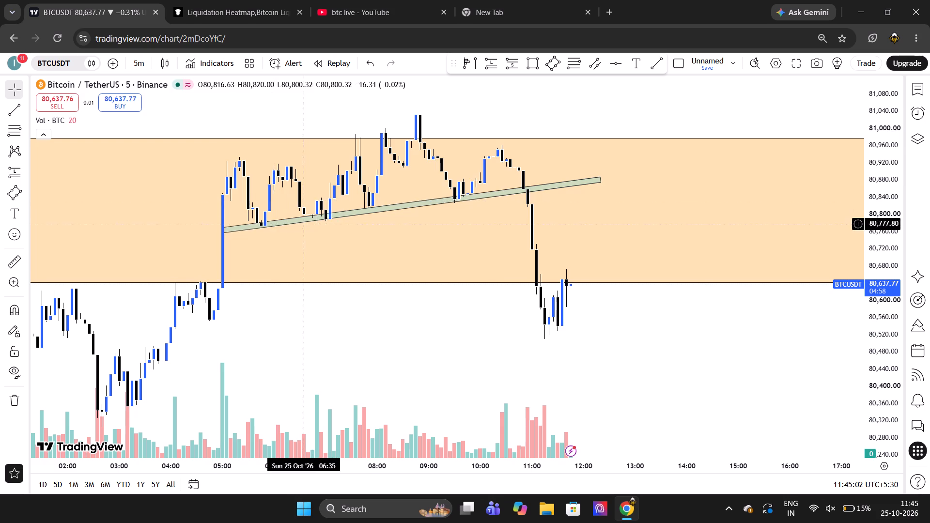
scroll(304, 316, "down", 2)
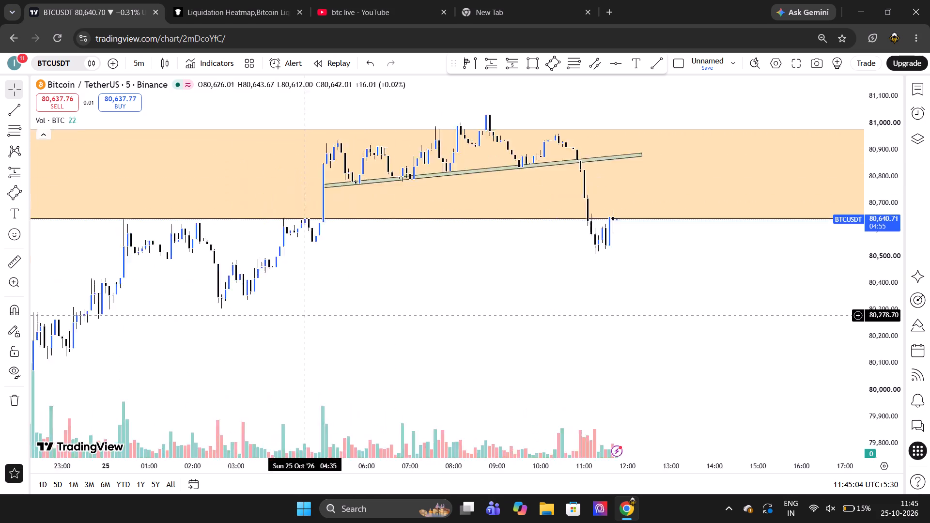
scroll(304, 316, "down", 1)
scroll(304, 316, "right", 1)
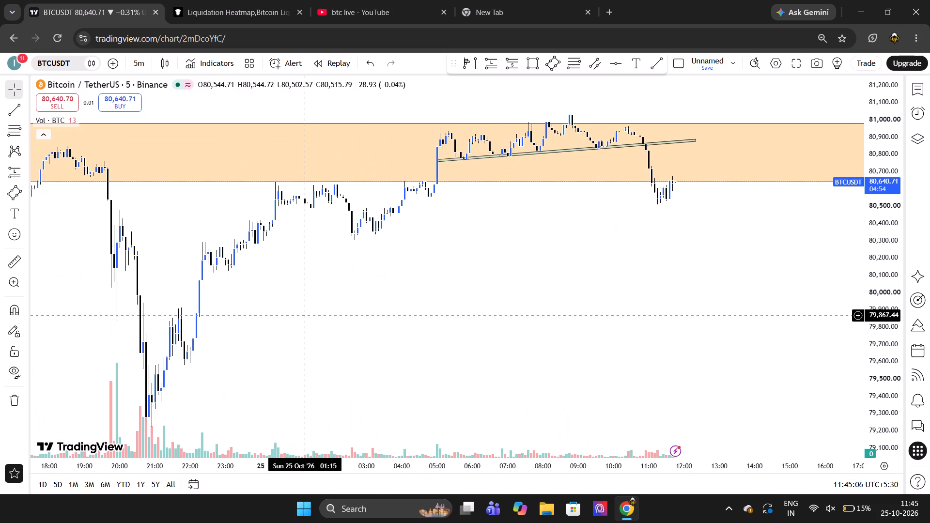
scroll(304, 316, "right", 1)
scroll(304, 316, "left", 1)
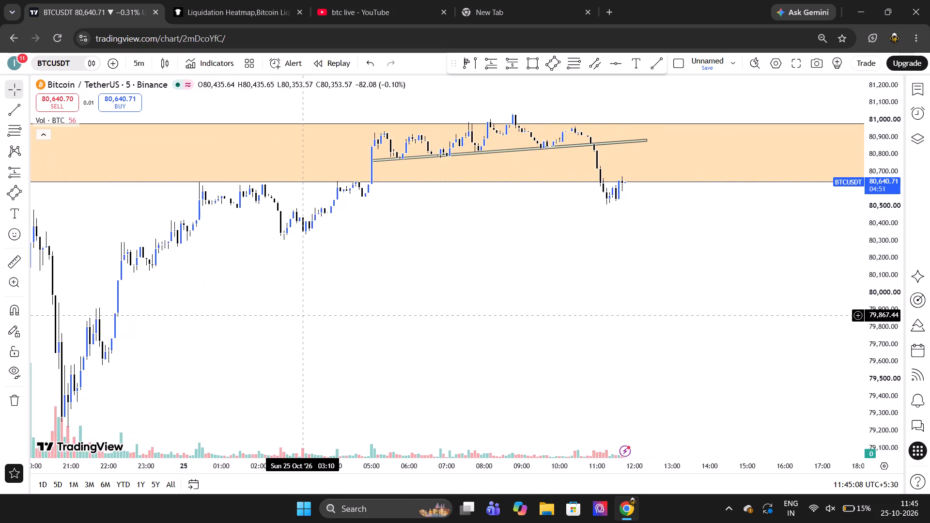
scroll(304, 316, "up", 4)
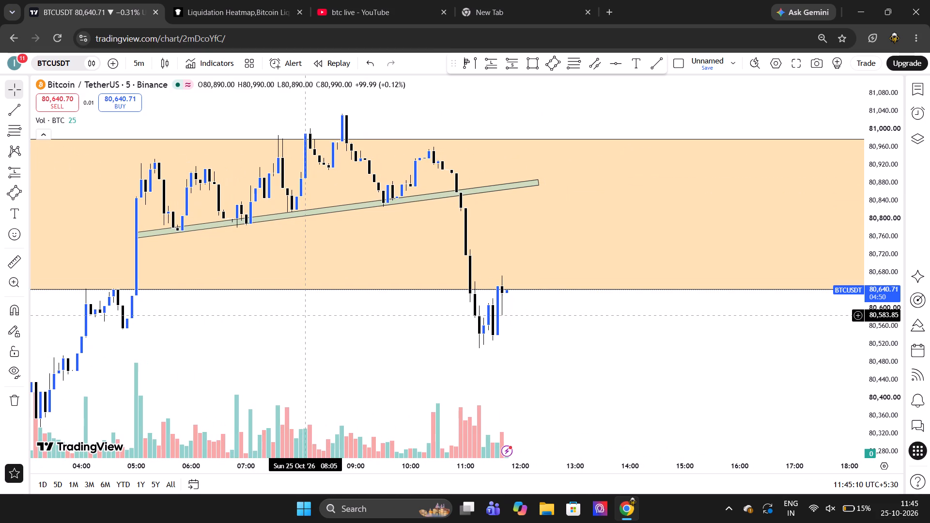
scroll(304, 316, "down", 1)
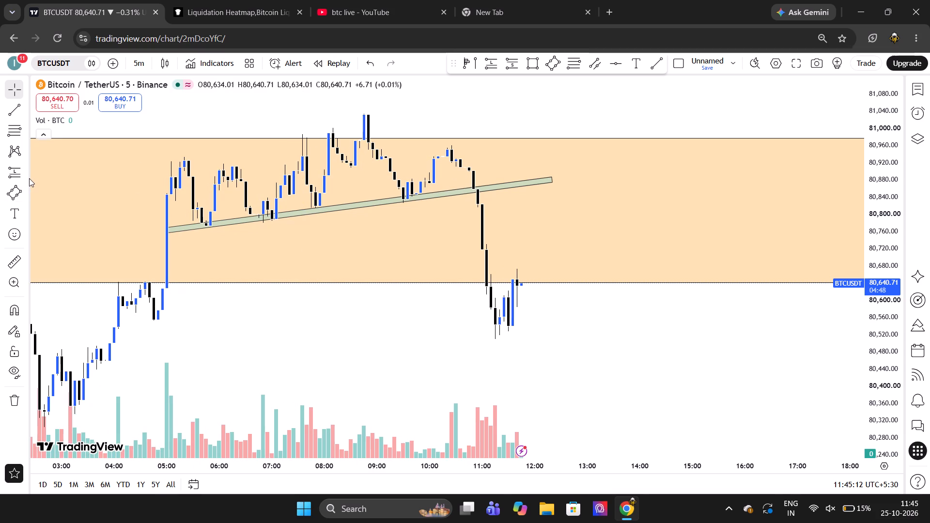
Draw a rectangle over the sharp drop from 10:50 to 14:00, between about 80,812 and 80,732.
left_click(26, 185)
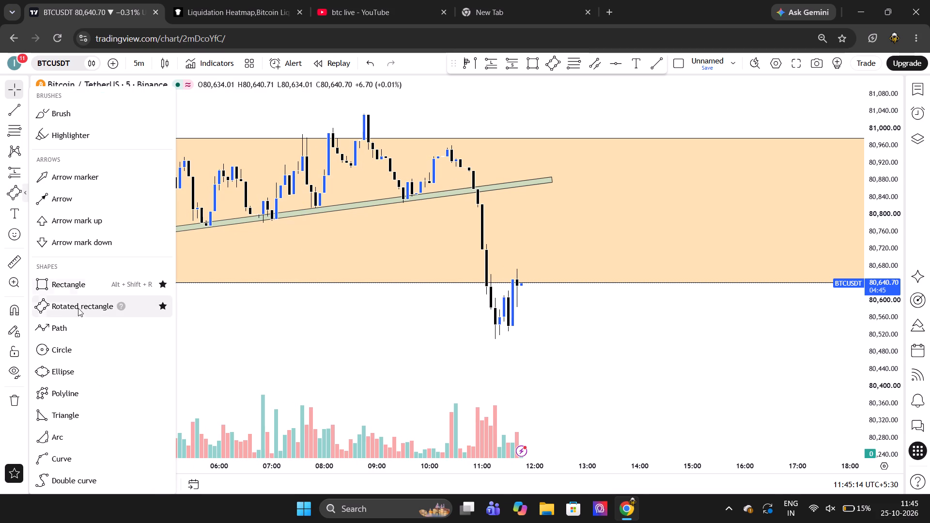
left_click(66, 288)
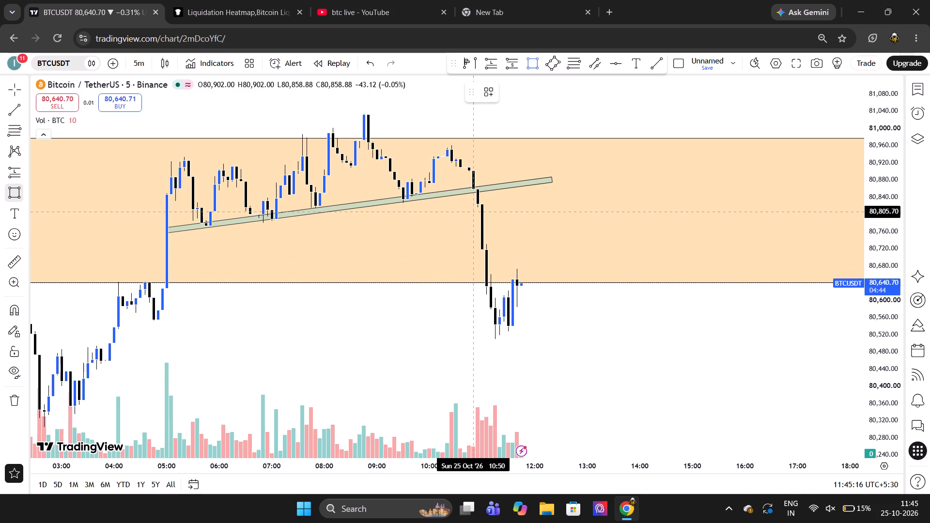
left_click(476, 209)
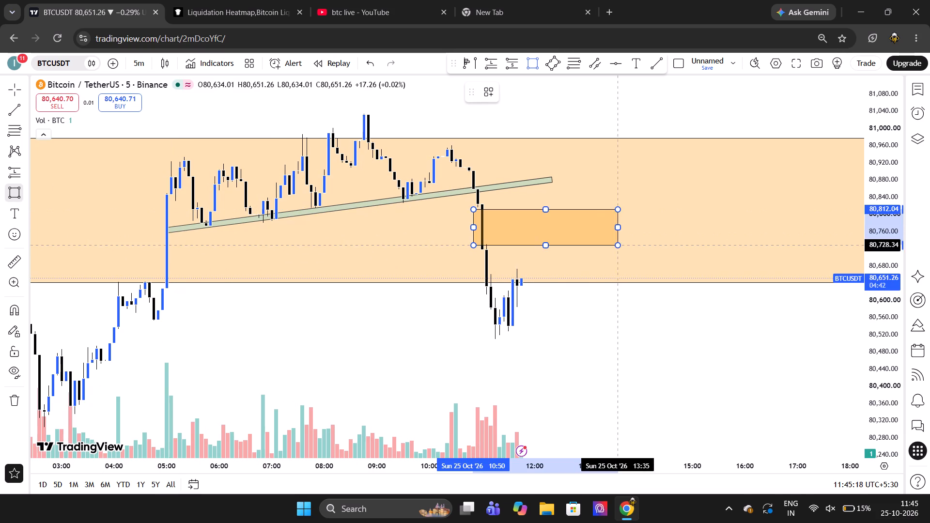
left_click(642, 244)
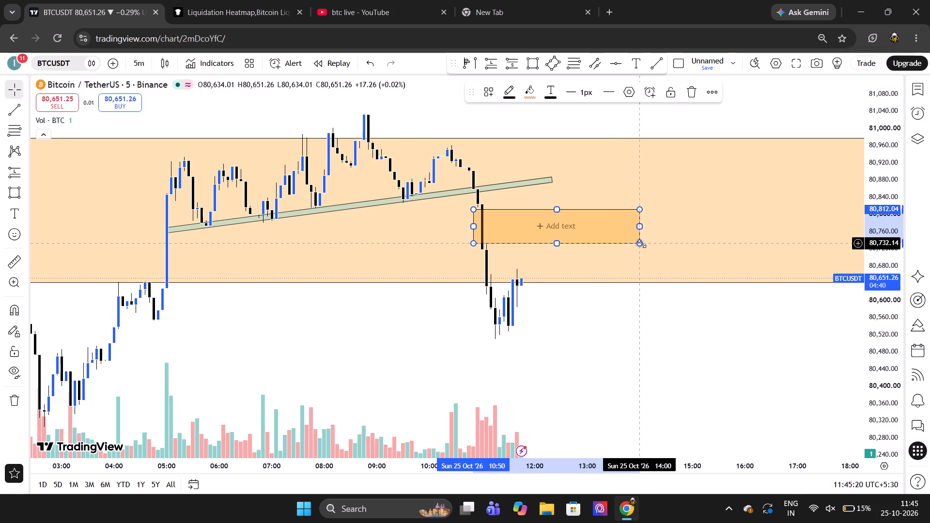
Set the fill colour of the new small rectangle to green.
left_click(522, 94)
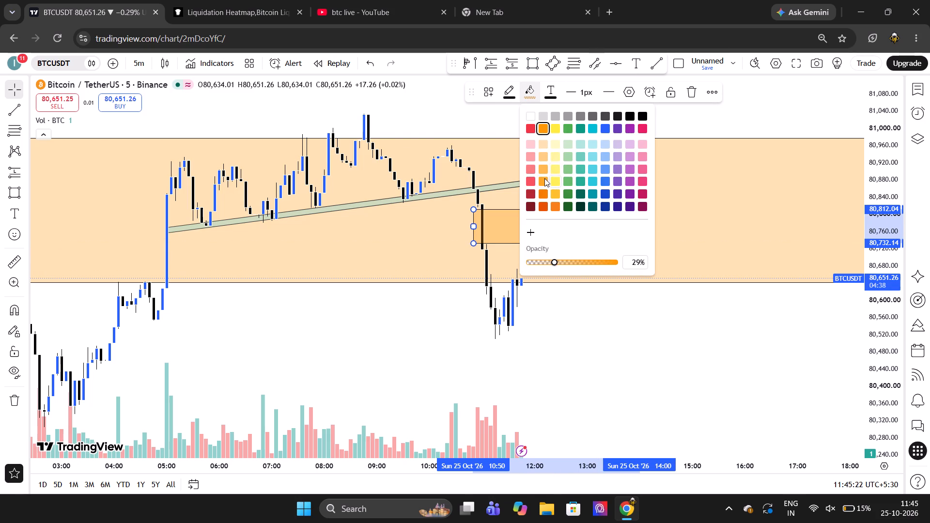
left_click(570, 129)
left_click(580, 341)
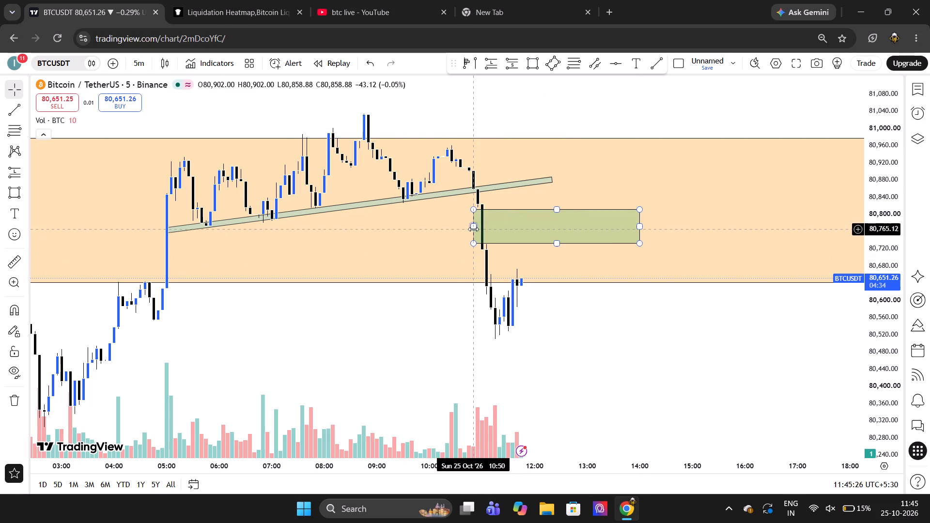
Move the start edge of the green rectangle to 10:55.
left_click_drag(472, 228, 477, 226)
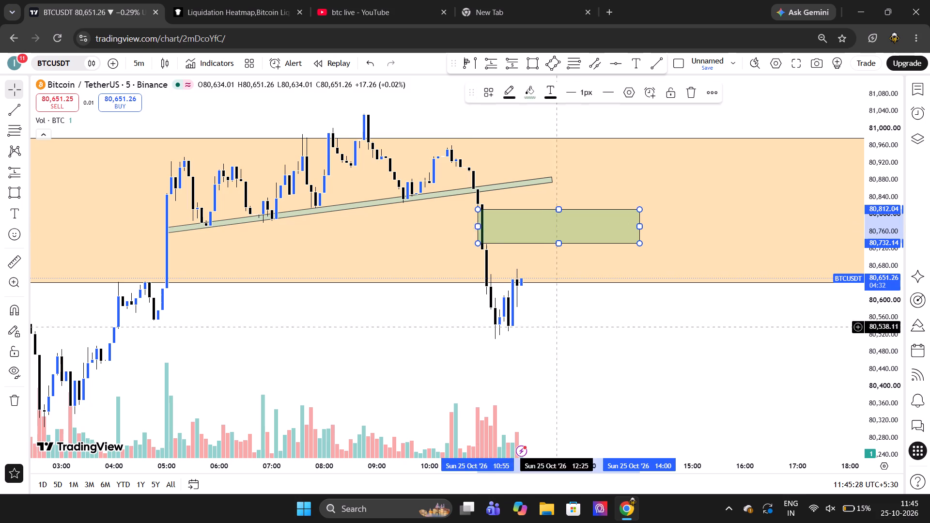
left_click(573, 339)
Place a short position at about 12:05 with its entry near 80,731, at the green rectangle's lower edge.
left_click(23, 167)
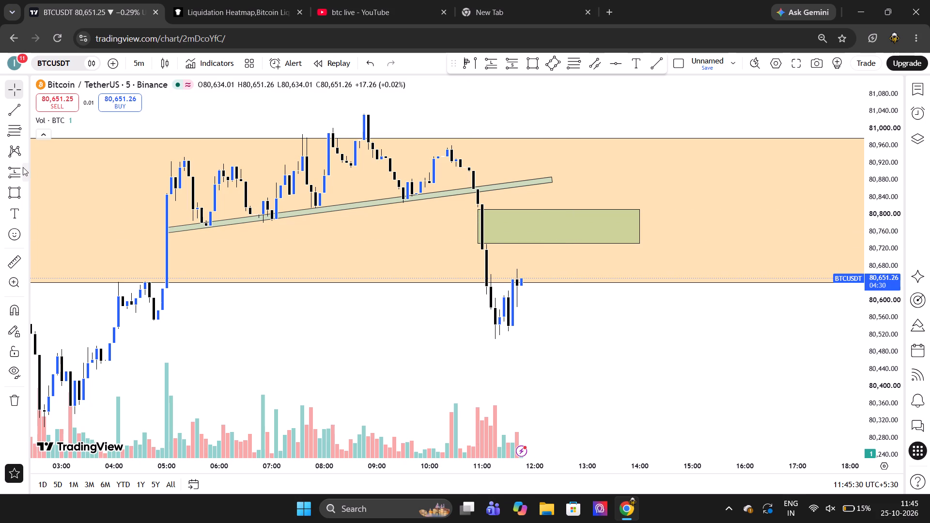
left_click(78, 210)
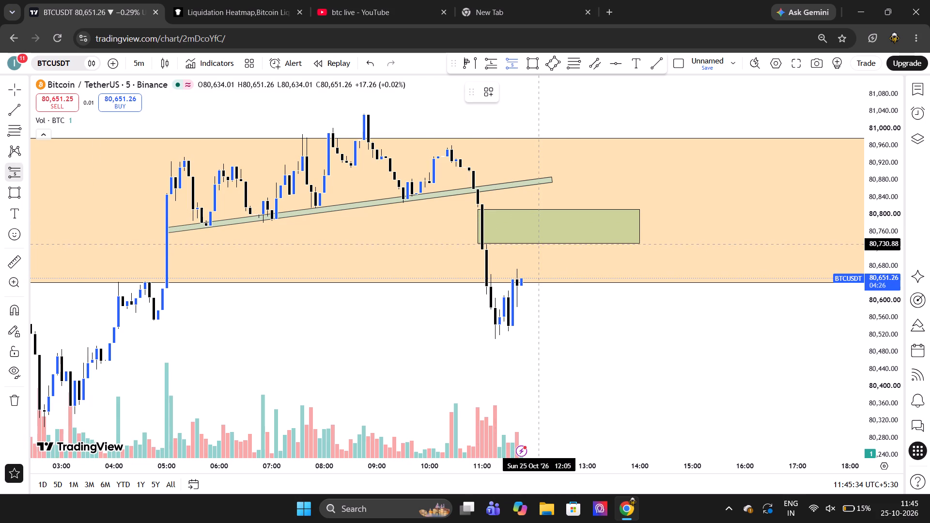
left_click(537, 244)
left_click(535, 337)
Switch the chart to the 15-minute interval and review the drawn zones and short position against the earlier price swings.
scroll(535, 337, "down", 1)
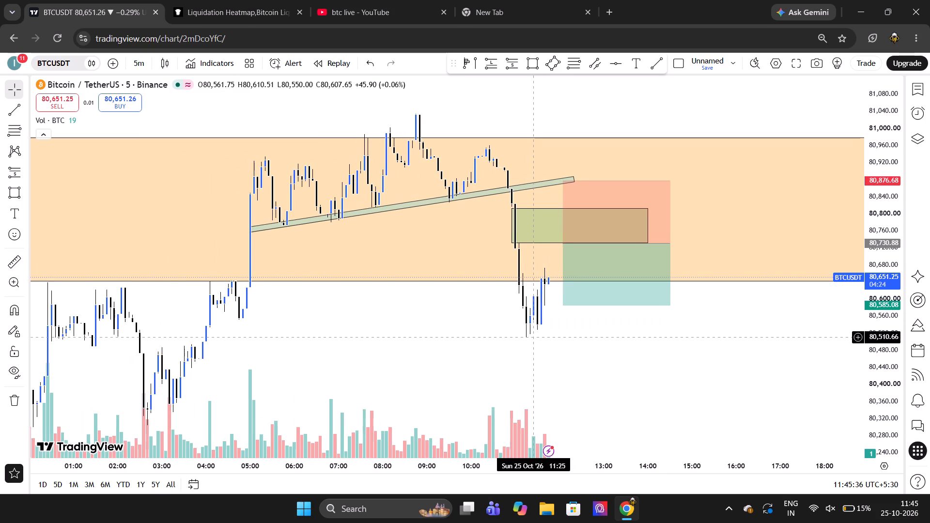
scroll(336, 334, "down", 3)
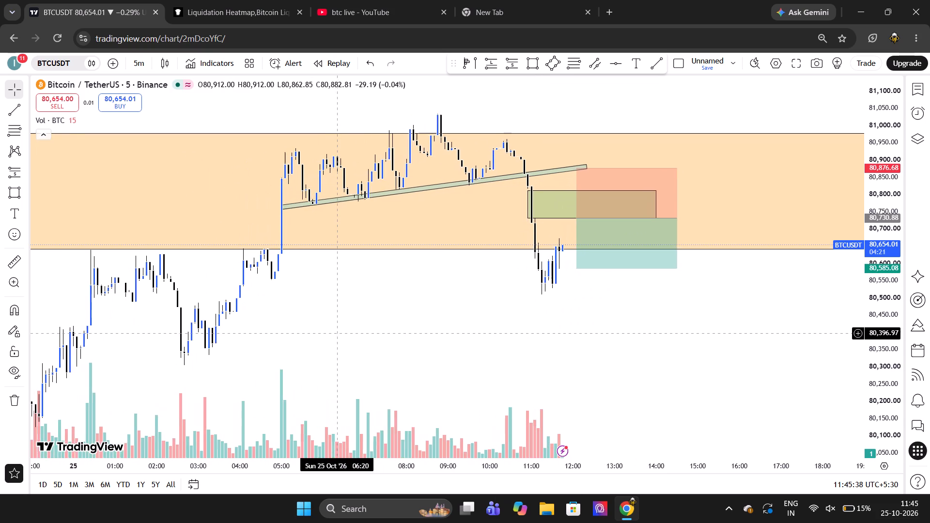
scroll(336, 334, "down", 1)
scroll(336, 334, "up", 1)
type("15")
key("Return")
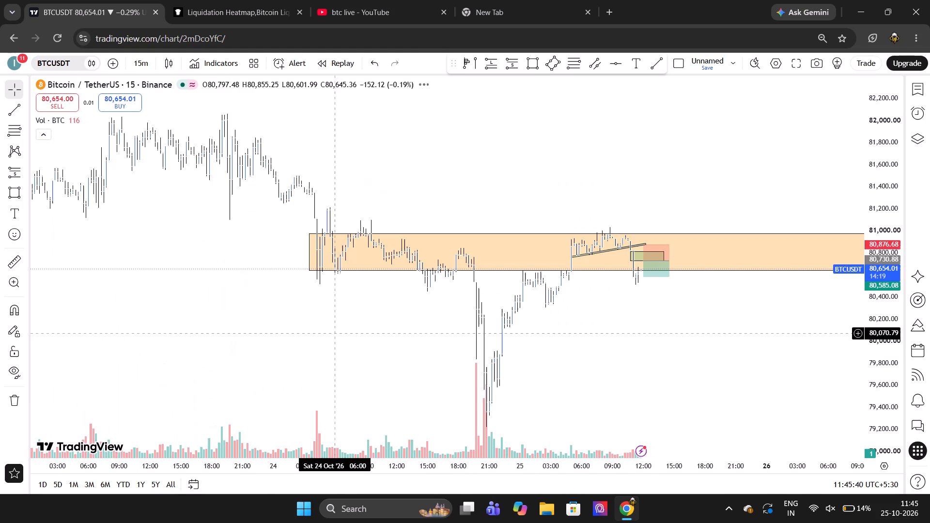
scroll(563, 381, "up", 2)
scroll(391, 329, "right", 1)
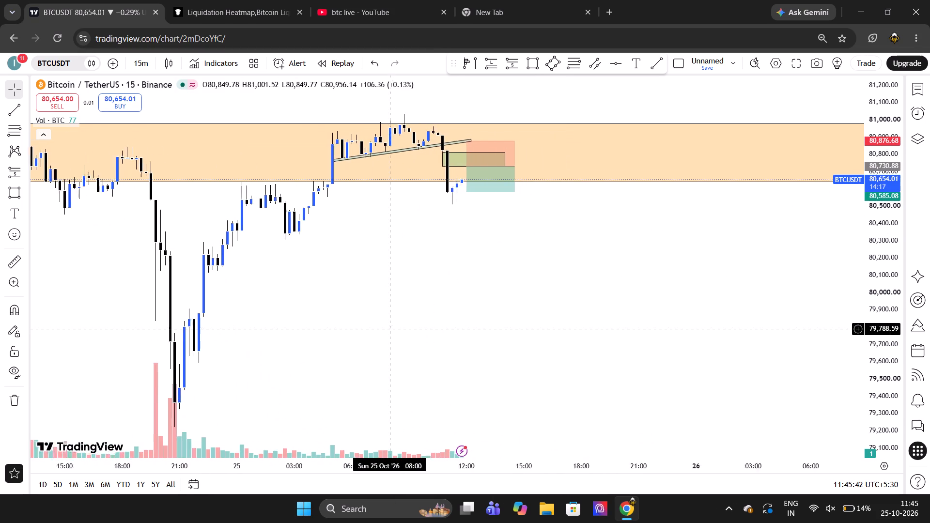
scroll(391, 329, "right", 1)
scroll(384, 347, "down", 2)
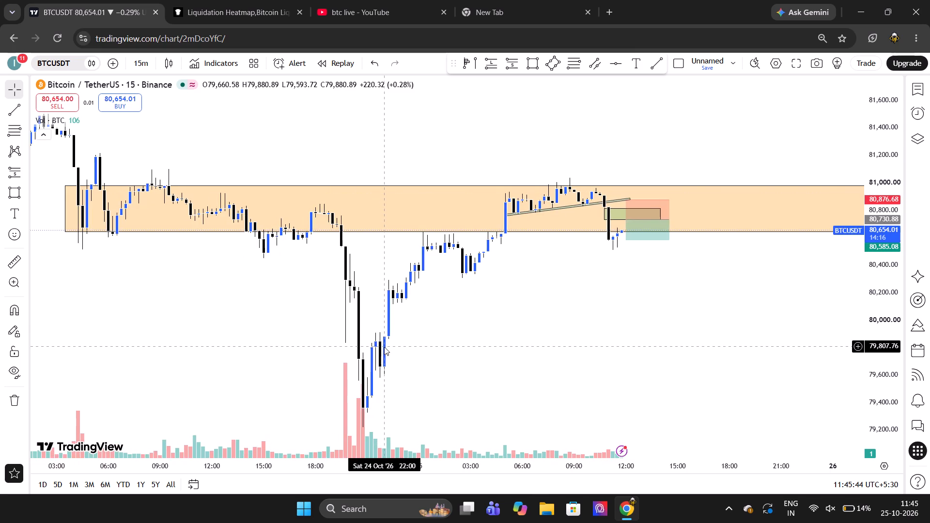
scroll(384, 347, "down", 1)
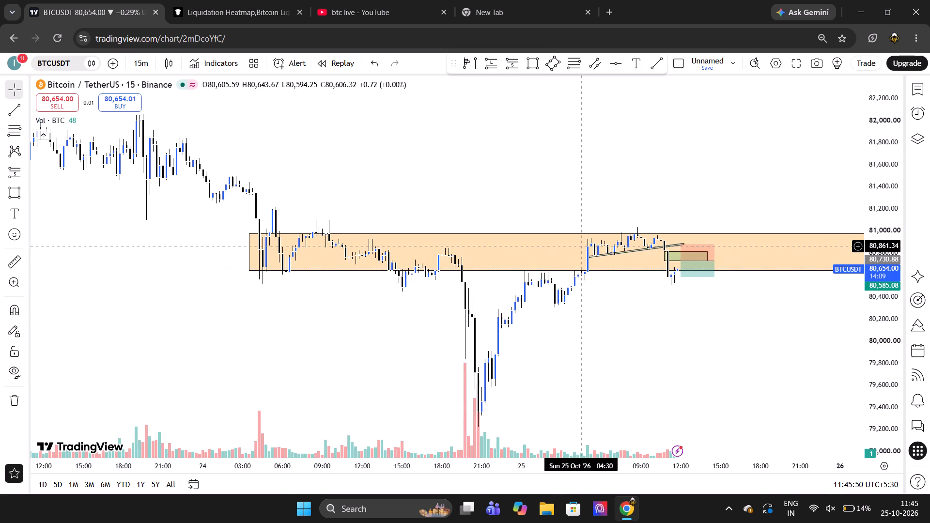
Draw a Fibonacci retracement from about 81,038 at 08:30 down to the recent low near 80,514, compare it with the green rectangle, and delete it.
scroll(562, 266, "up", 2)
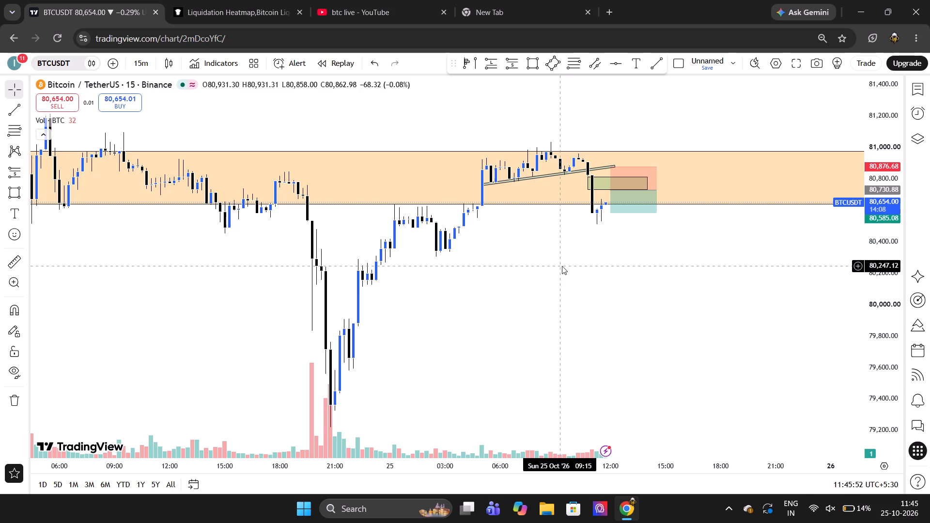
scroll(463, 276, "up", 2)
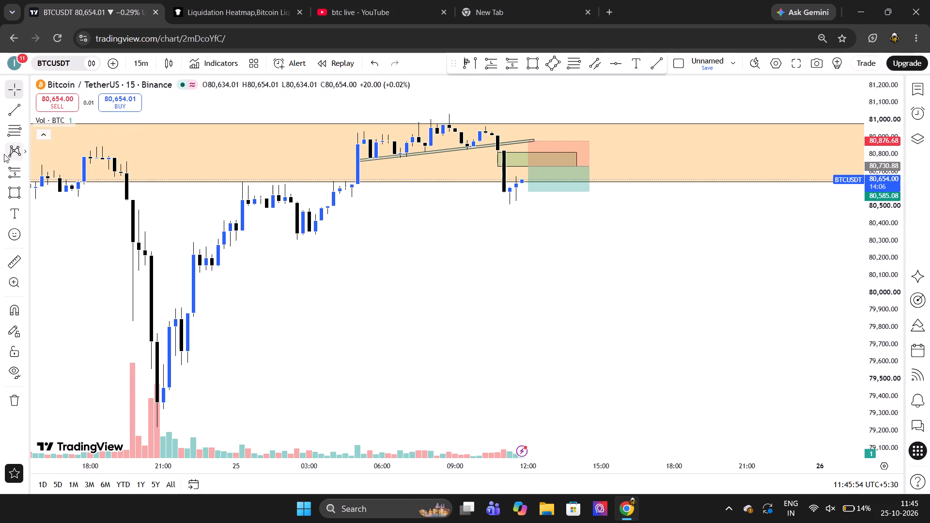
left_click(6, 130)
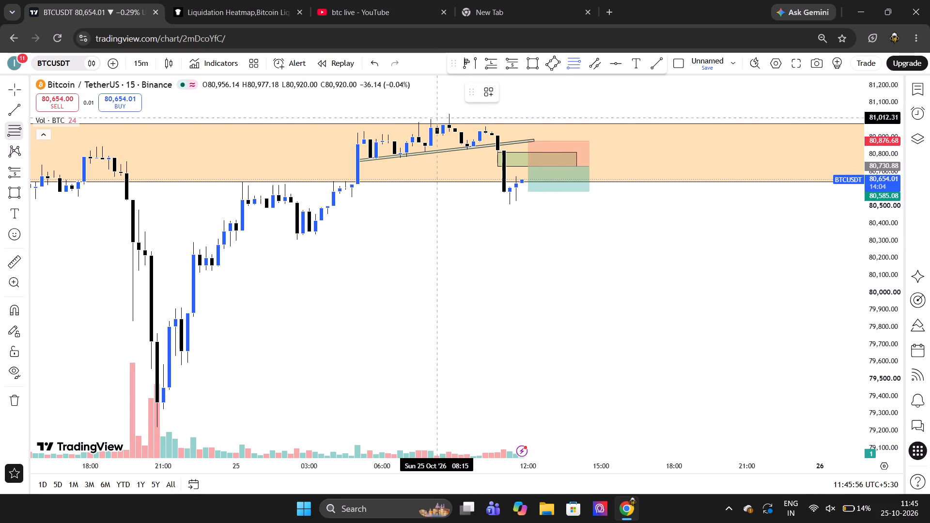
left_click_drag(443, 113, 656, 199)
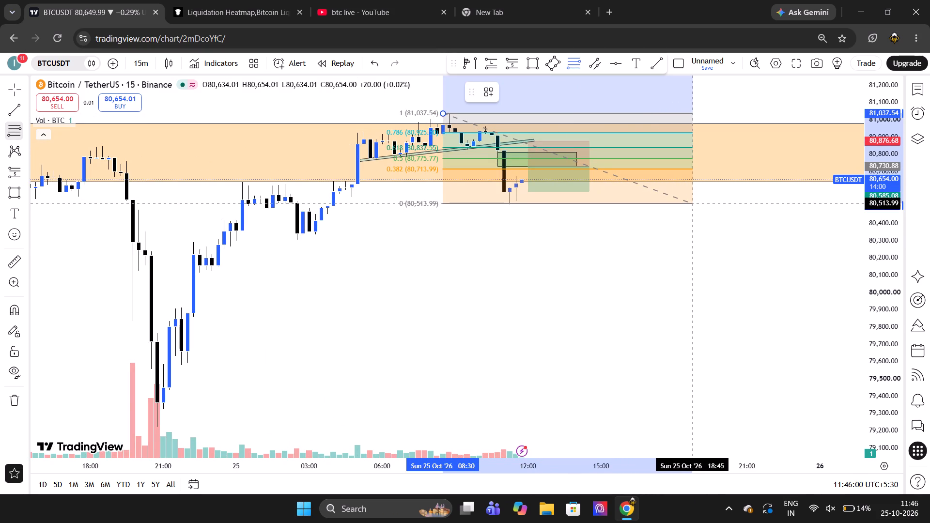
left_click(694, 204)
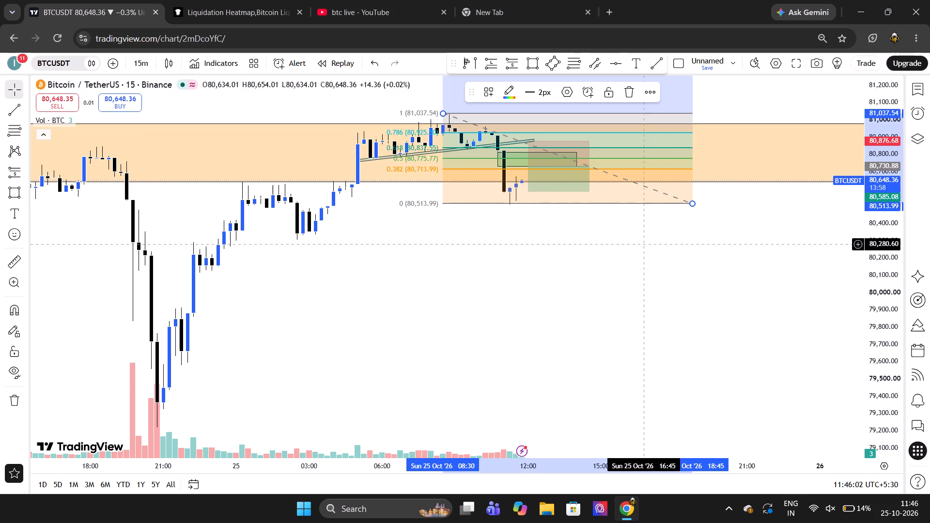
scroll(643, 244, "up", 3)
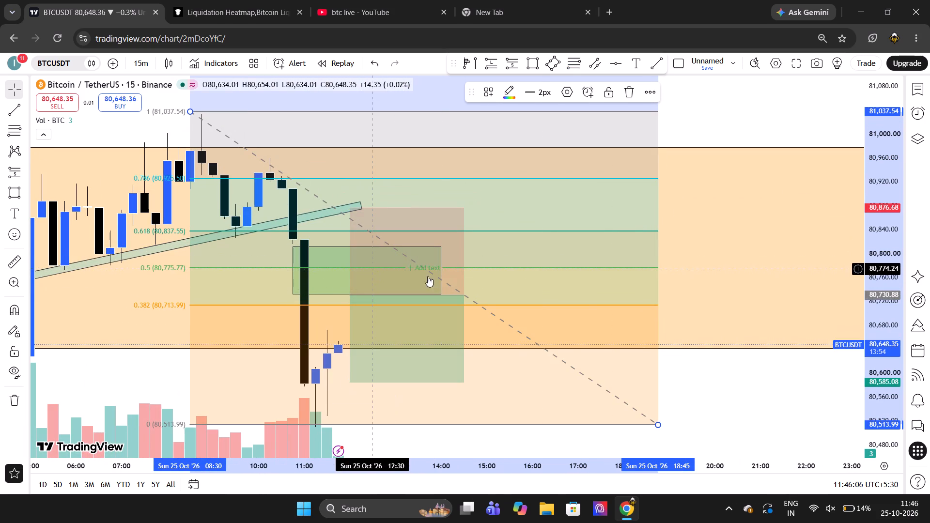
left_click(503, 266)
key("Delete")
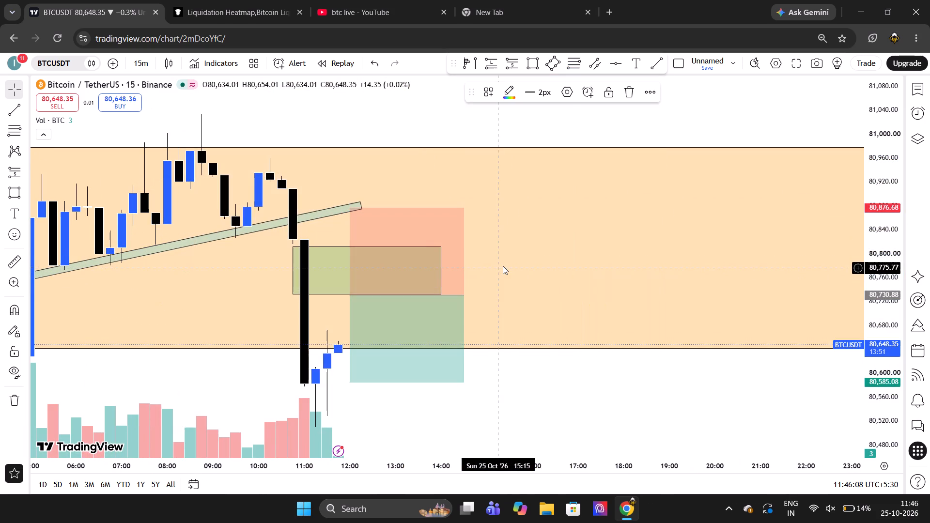
Move the short position's start edge to 12:30, with its entry at about 80,733.
scroll(503, 266, "down", 1)
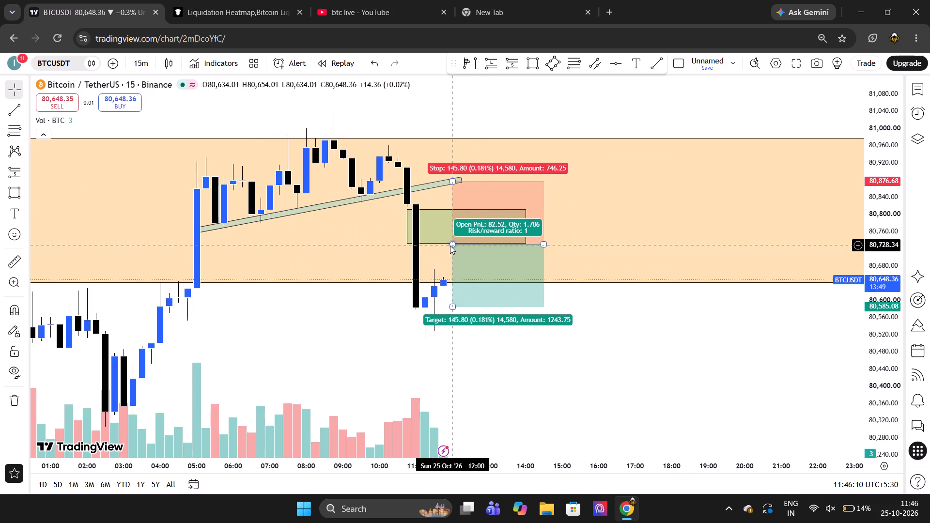
left_click_drag(450, 246, 478, 246)
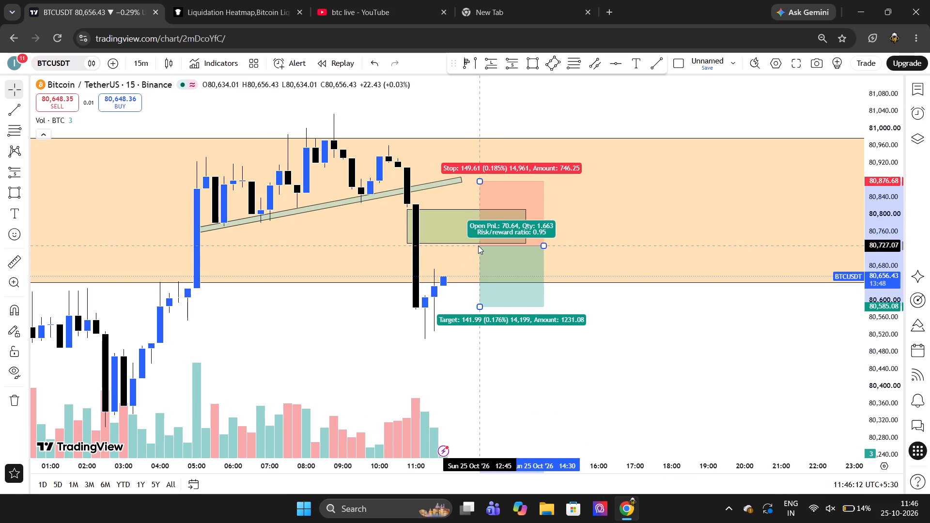
left_click_drag(478, 246, 475, 243)
left_click(481, 360)
Extend the short position's profit target down to about 79,325, near the previous major low.
scroll(481, 360, "down", 5)
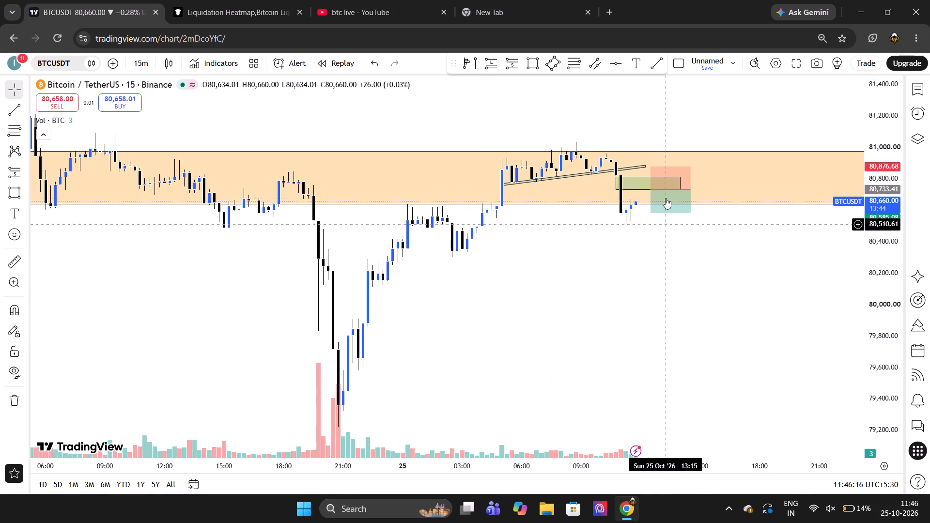
left_click_drag(650, 213, 564, 425)
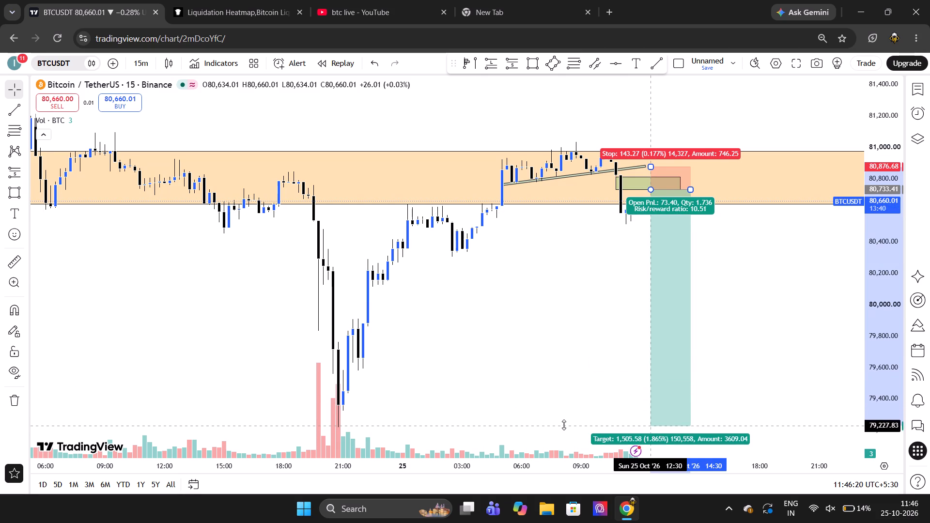
left_click_drag(564, 425, 532, 411)
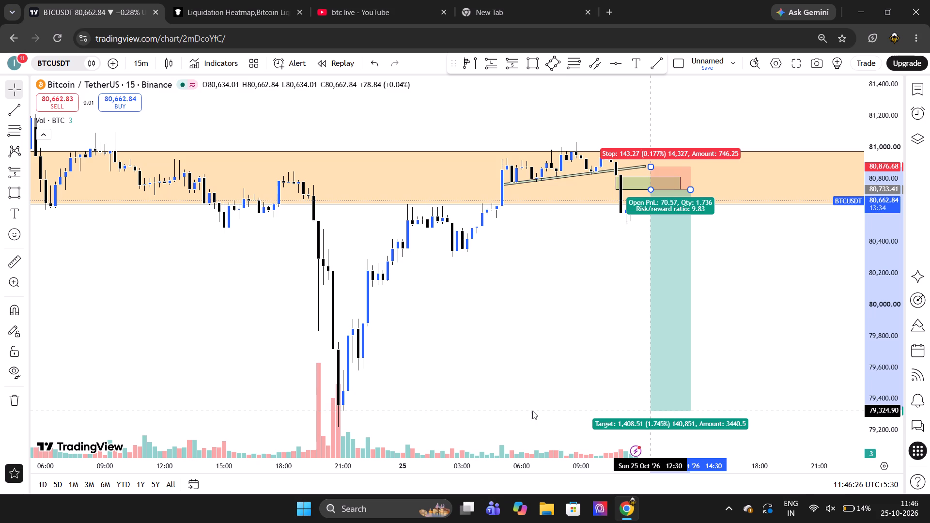
left_click(488, 383)
Switch the chart to the 5-minute interval.
scroll(488, 383, "up", 3)
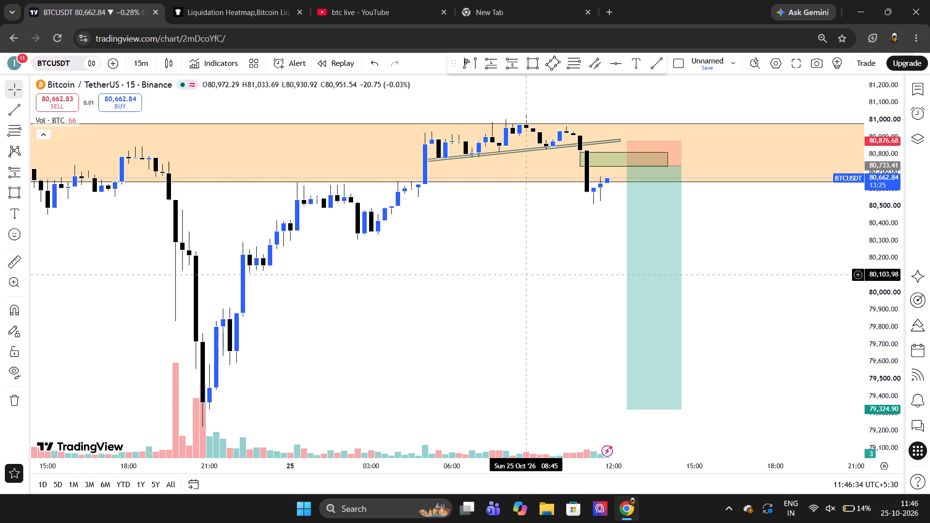
scroll(526, 275, "up", 1)
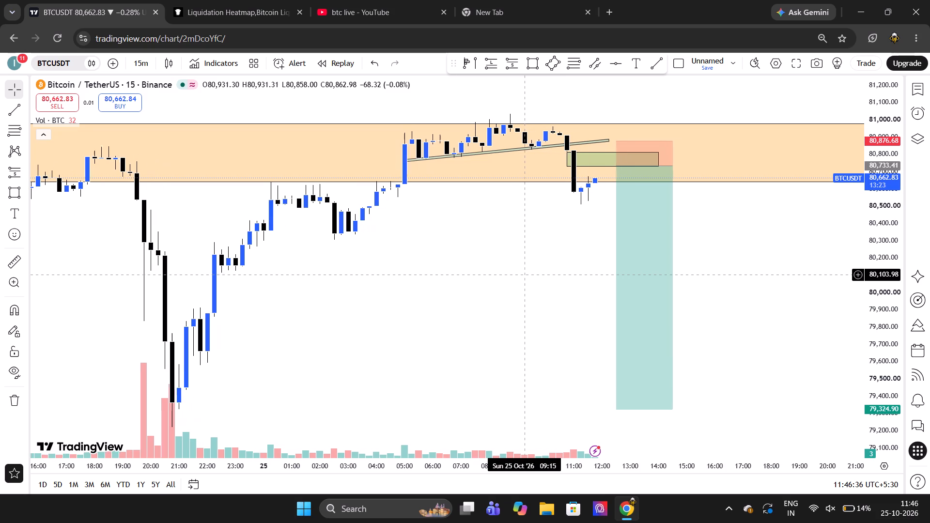
scroll(526, 275, "up", 1)
key("5")
key("Return")
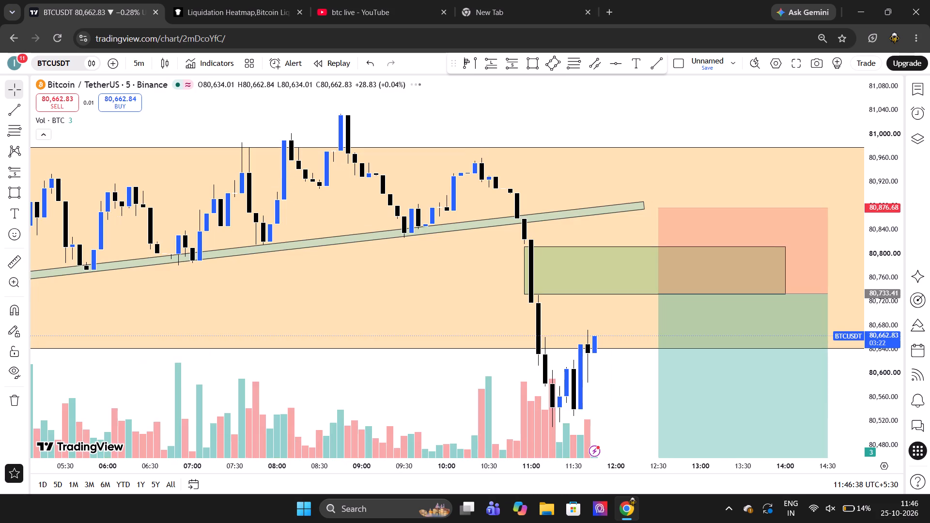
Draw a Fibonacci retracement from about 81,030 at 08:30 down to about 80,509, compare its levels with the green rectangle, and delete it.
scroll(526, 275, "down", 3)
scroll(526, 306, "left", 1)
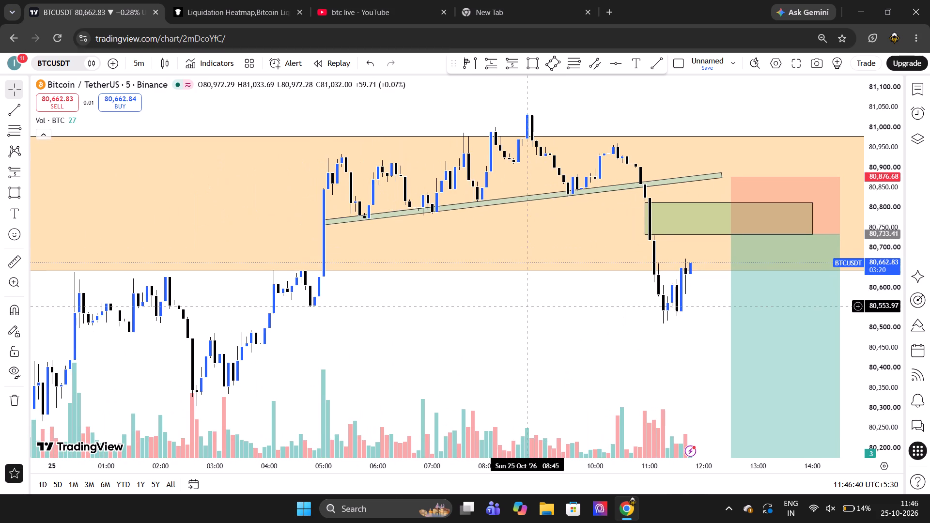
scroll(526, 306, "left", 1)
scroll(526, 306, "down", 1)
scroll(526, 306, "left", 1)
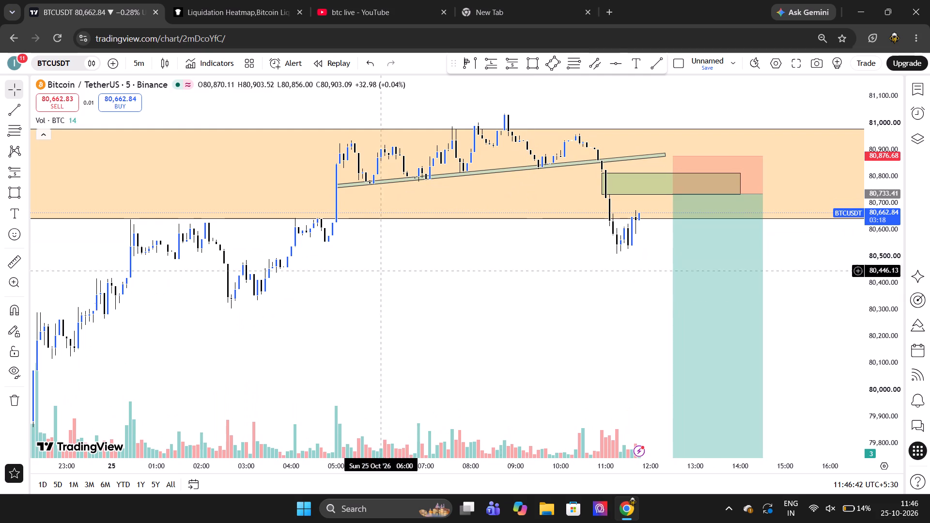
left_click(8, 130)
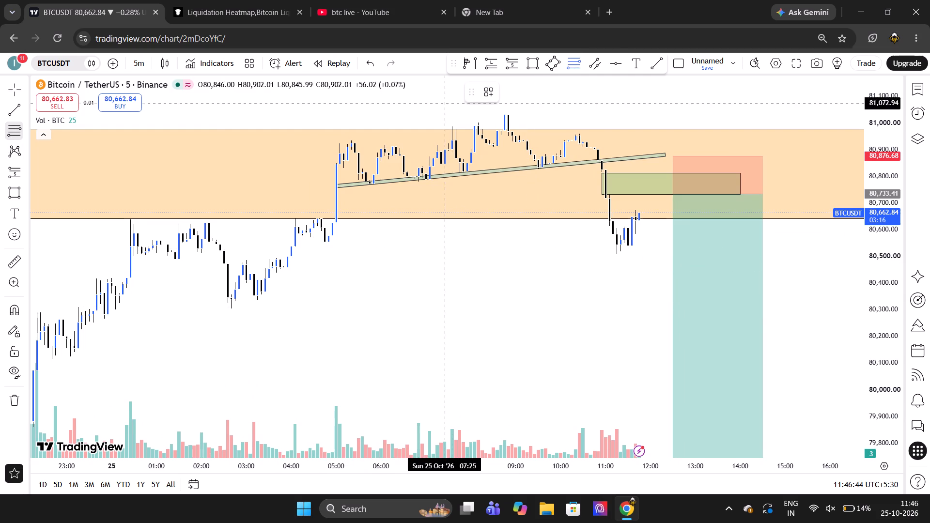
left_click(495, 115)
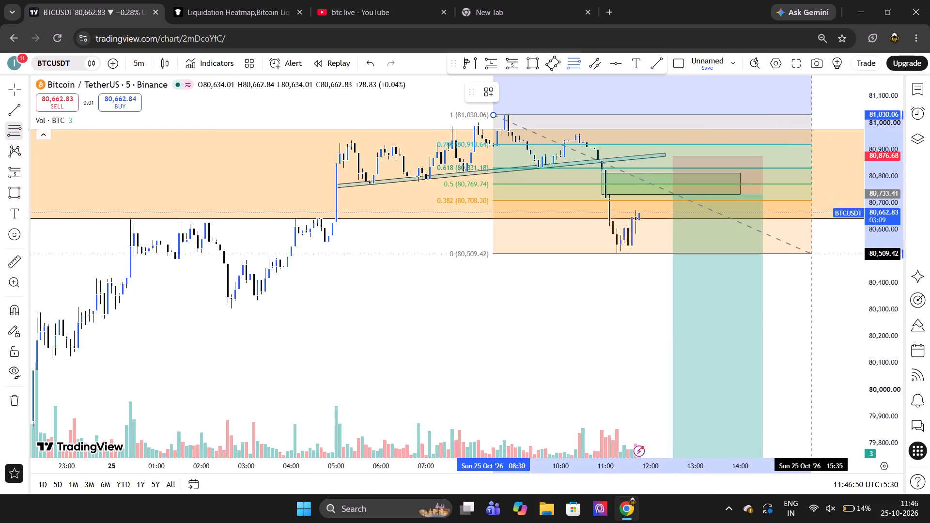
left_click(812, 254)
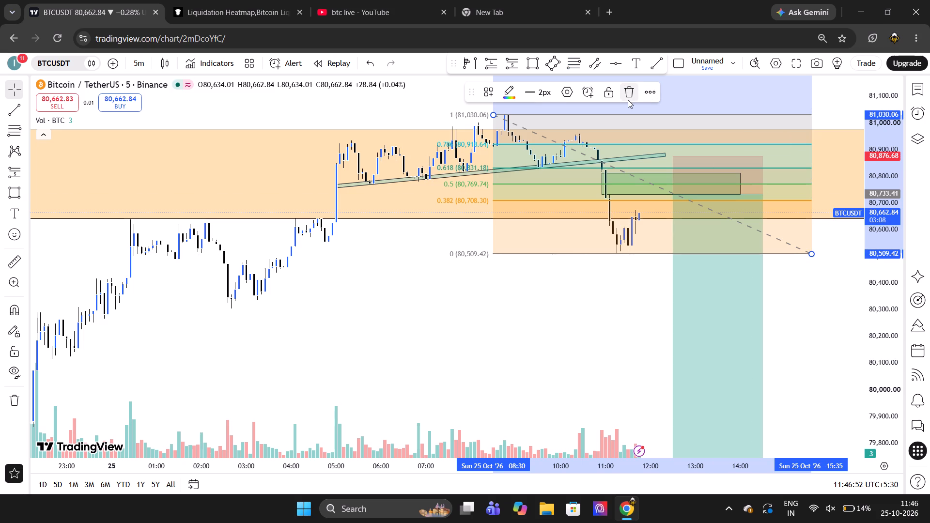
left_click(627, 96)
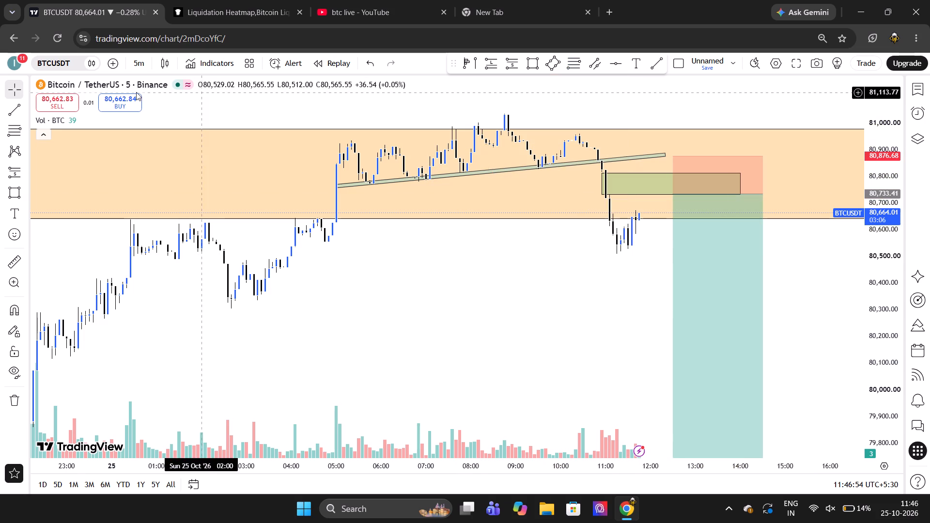
Draw a trendline through the middle of the green rectangle, from 10:55 to 14:00 at about 80,775.
left_click(25, 114)
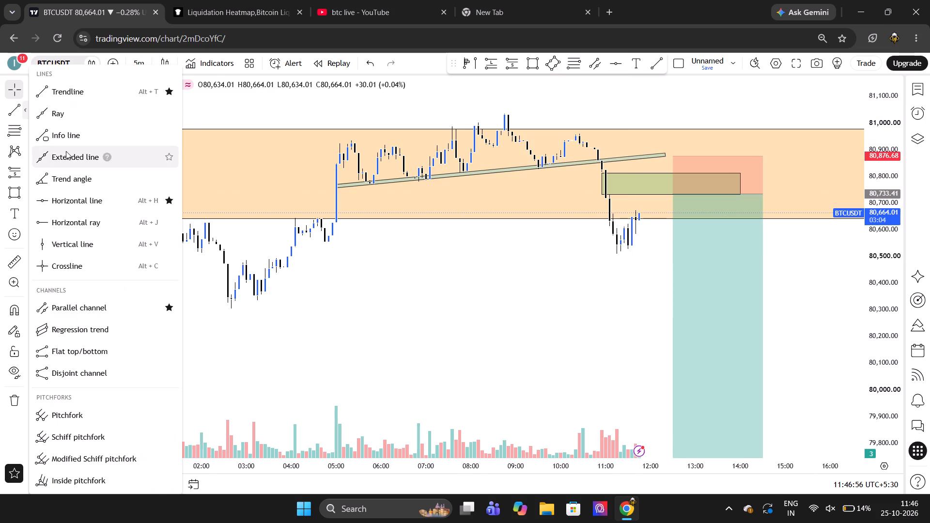
left_click(72, 92)
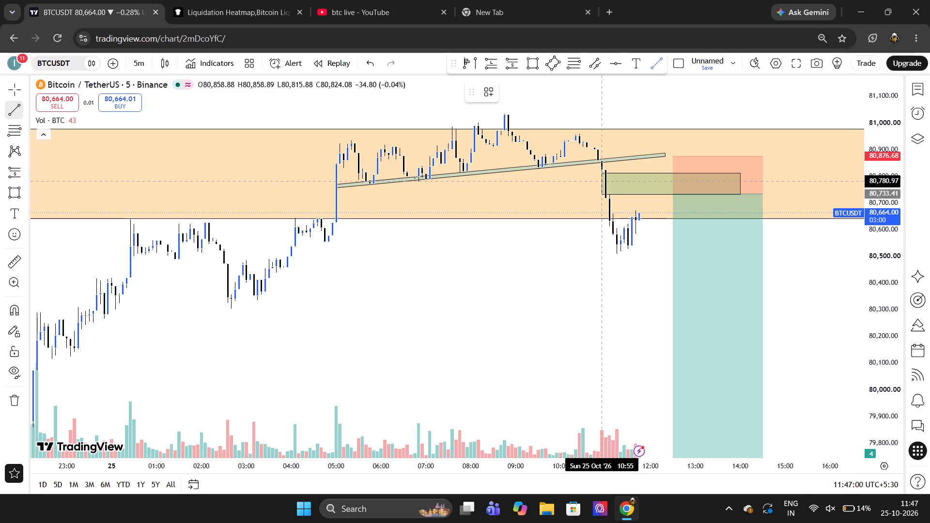
left_click(602, 184)
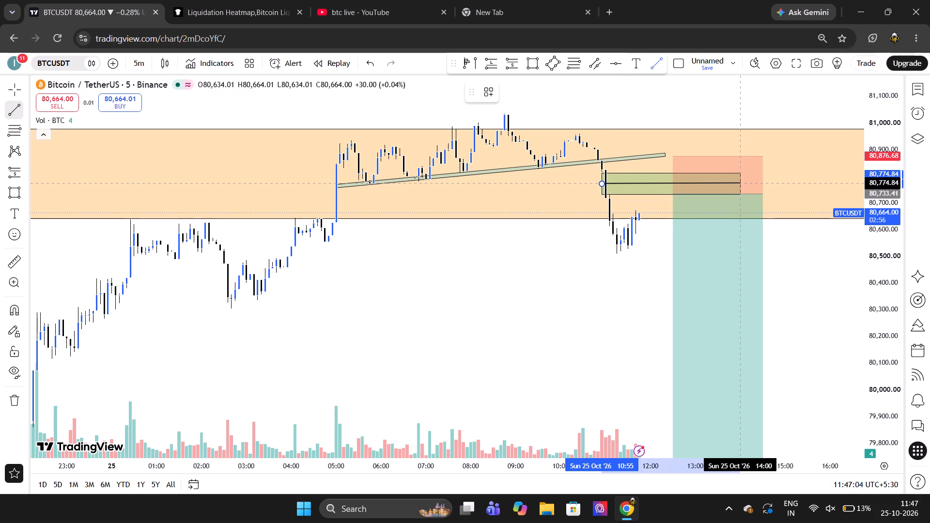
left_click(742, 183)
left_click(804, 250)
Adjust the midline's 14:00 endpoint to about 80,772 so it runs nearly level across the green rectangle.
scroll(804, 250, "up", 3)
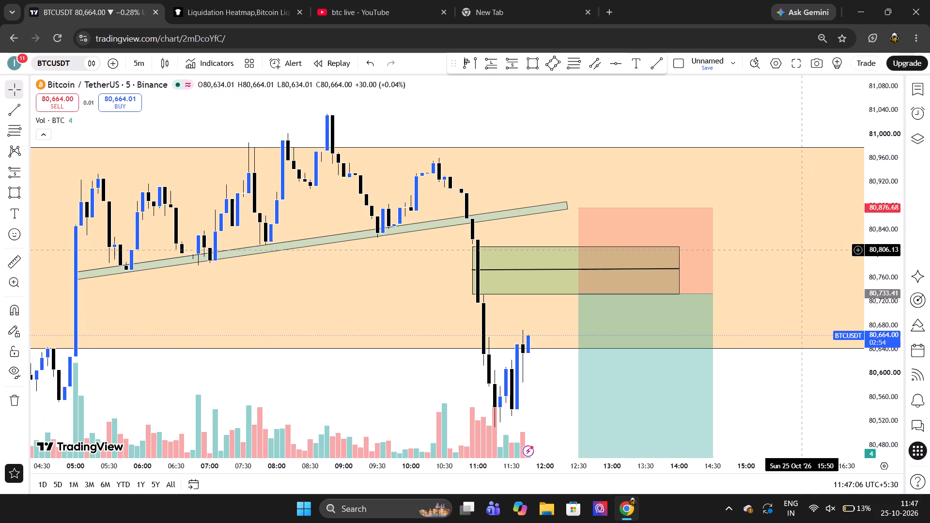
left_click(677, 268)
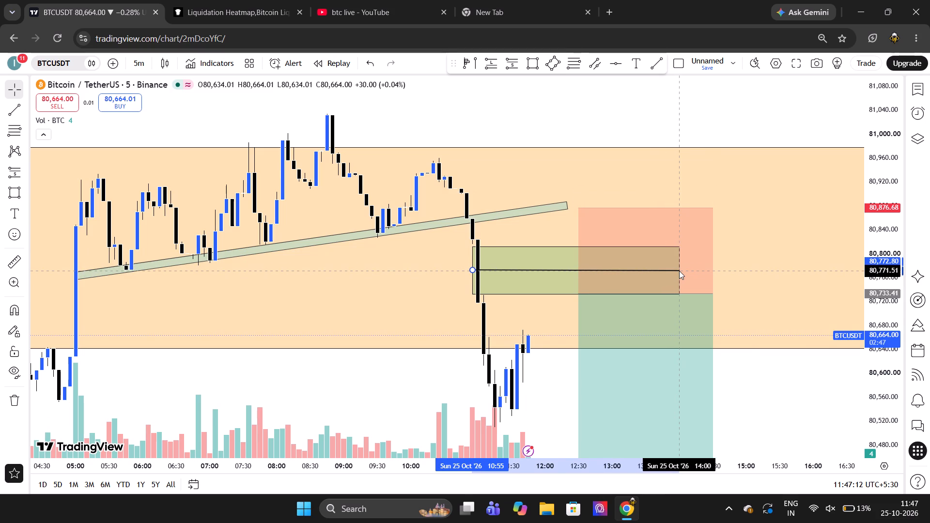
left_click(679, 271)
left_click(781, 381)
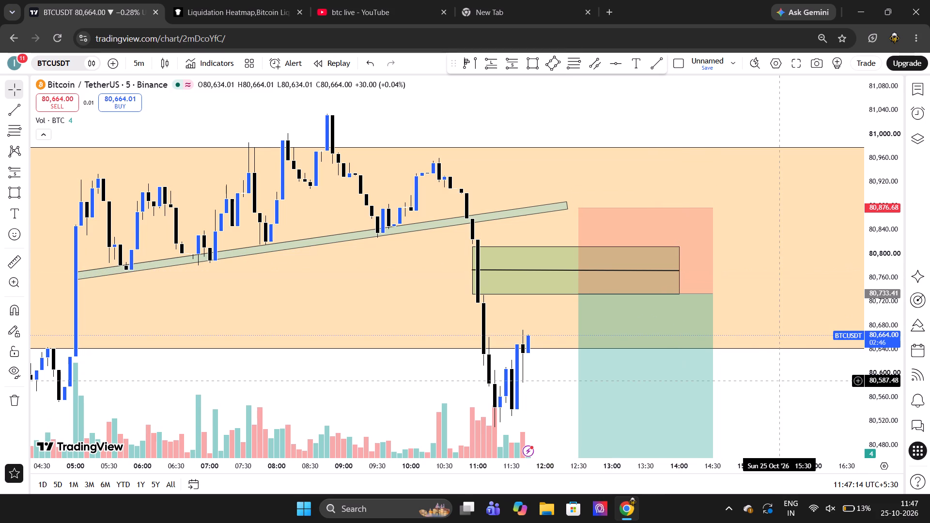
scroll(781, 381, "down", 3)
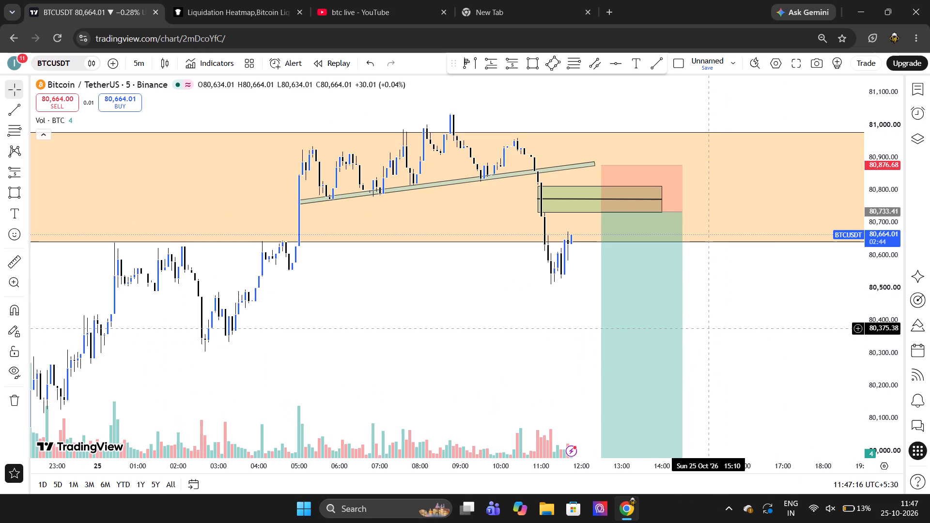
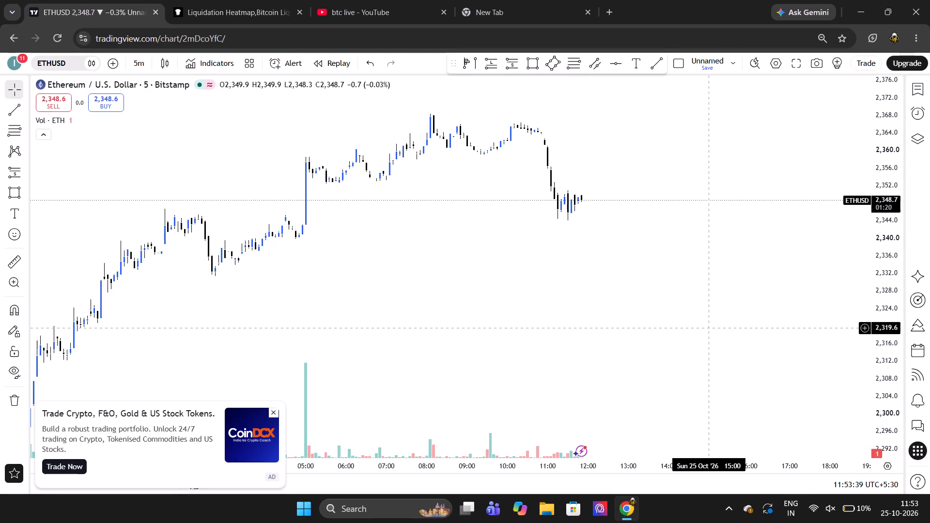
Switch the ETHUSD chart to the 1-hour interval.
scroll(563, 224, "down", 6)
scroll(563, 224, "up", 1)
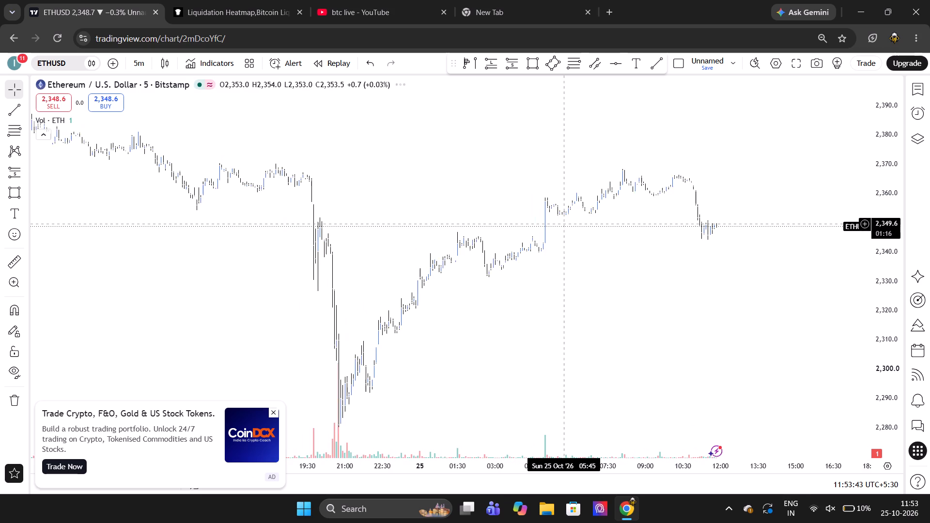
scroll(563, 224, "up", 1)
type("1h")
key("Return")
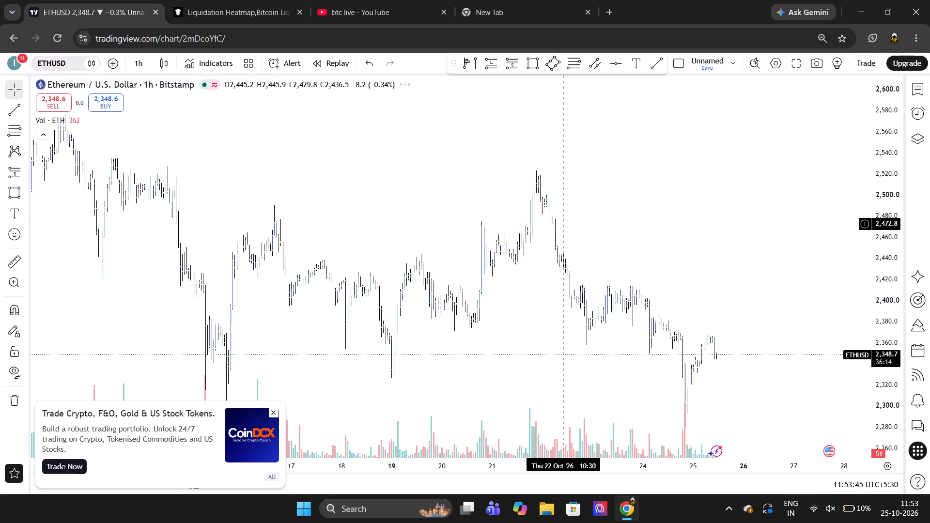
Examine ETHUSD's 1-hour price action from the 21 October peak through the decline and rebound on 25 October.
scroll(593, 281, "up", 4)
scroll(593, 281, "down", 1)
scroll(593, 281, "up", 1)
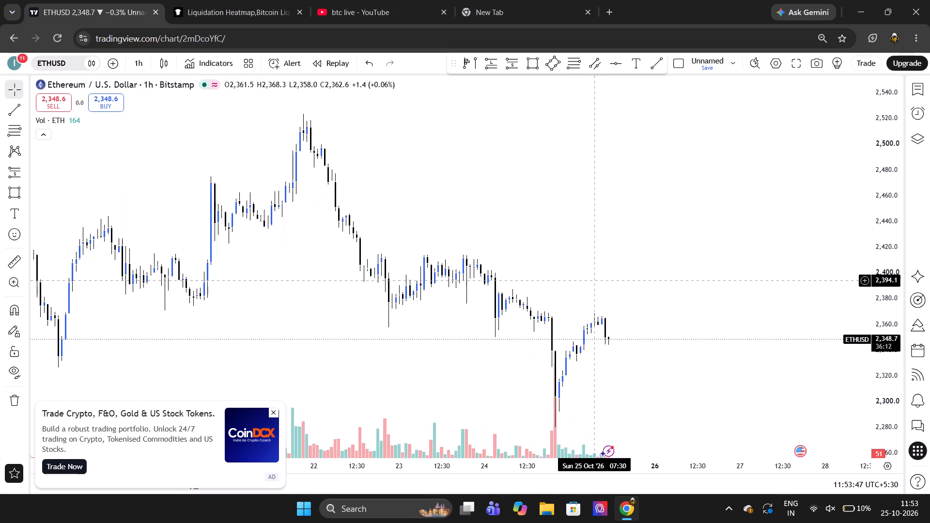
scroll(380, 304, "down", 1)
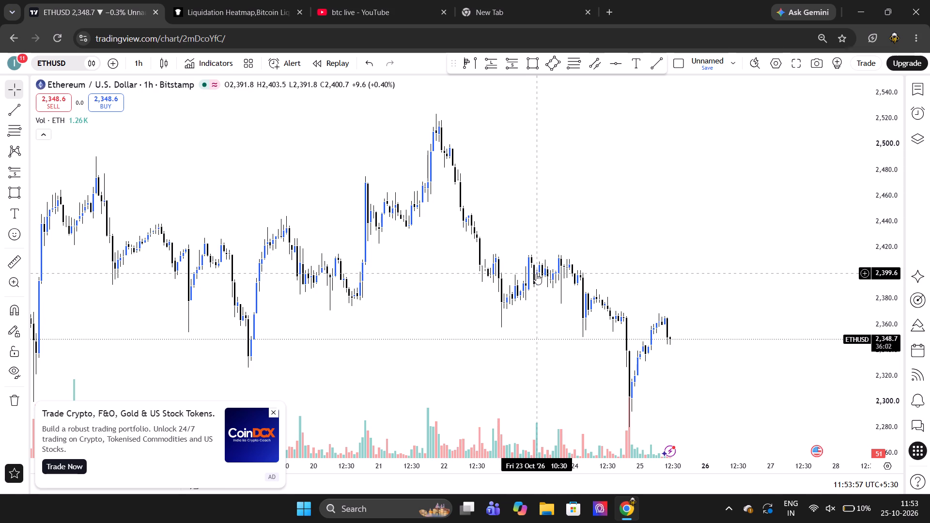
scroll(521, 264, "up", 1)
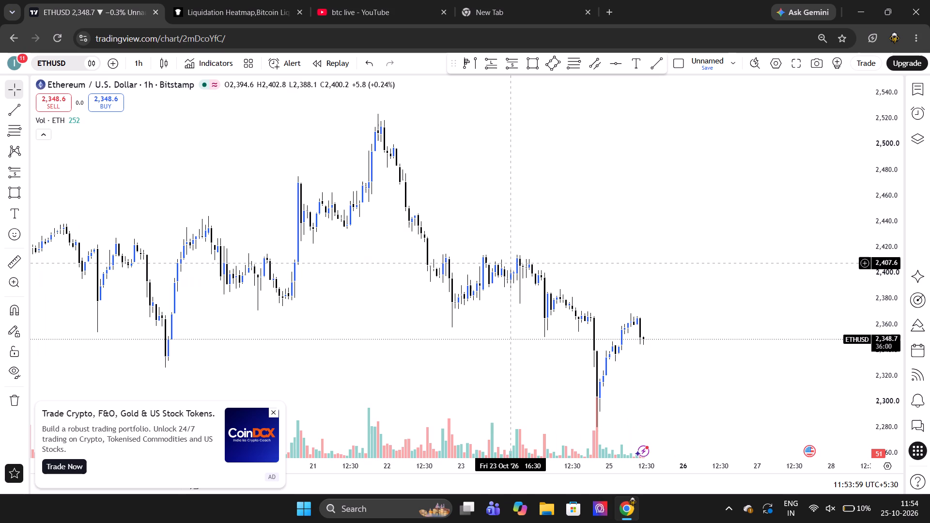
scroll(508, 263, "up", 1)
scroll(508, 263, "down", 1)
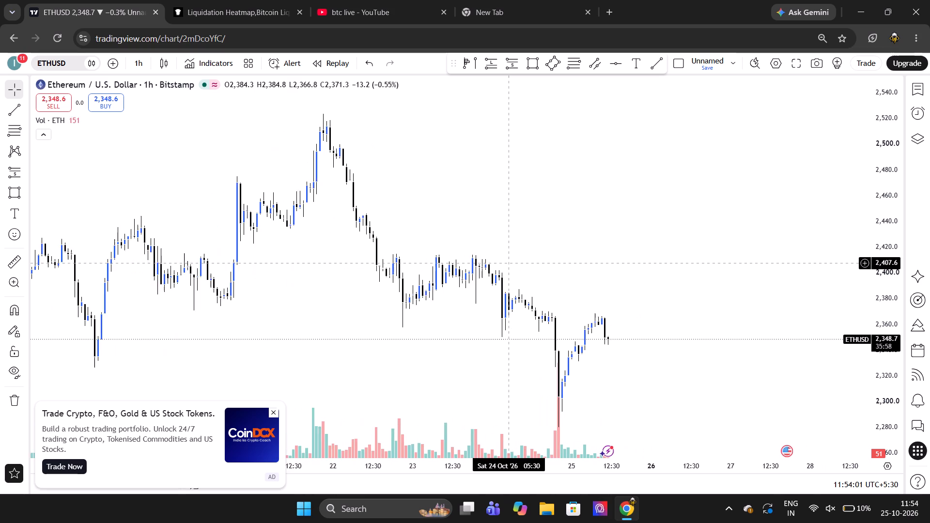
scroll(508, 263, "down", 1)
scroll(508, 263, "up", 1)
scroll(508, 263, "down", 1)
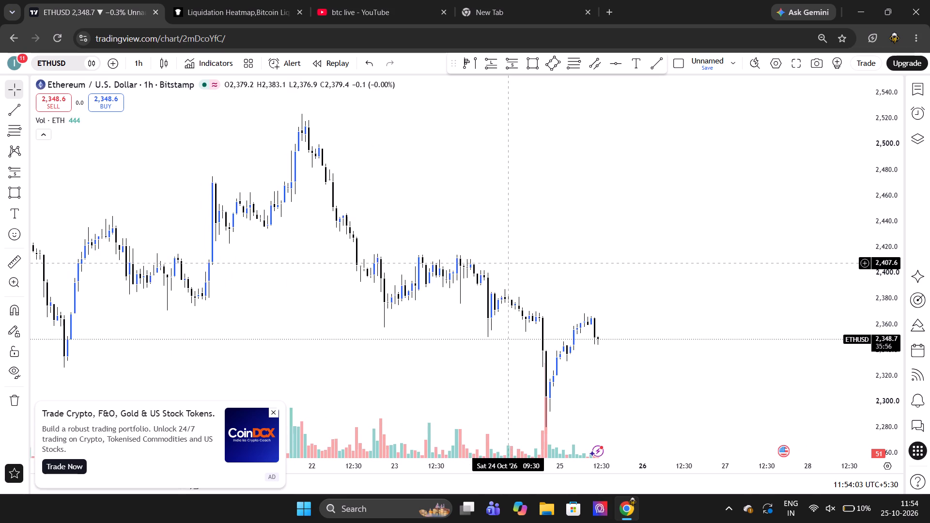
scroll(508, 263, "down", 1)
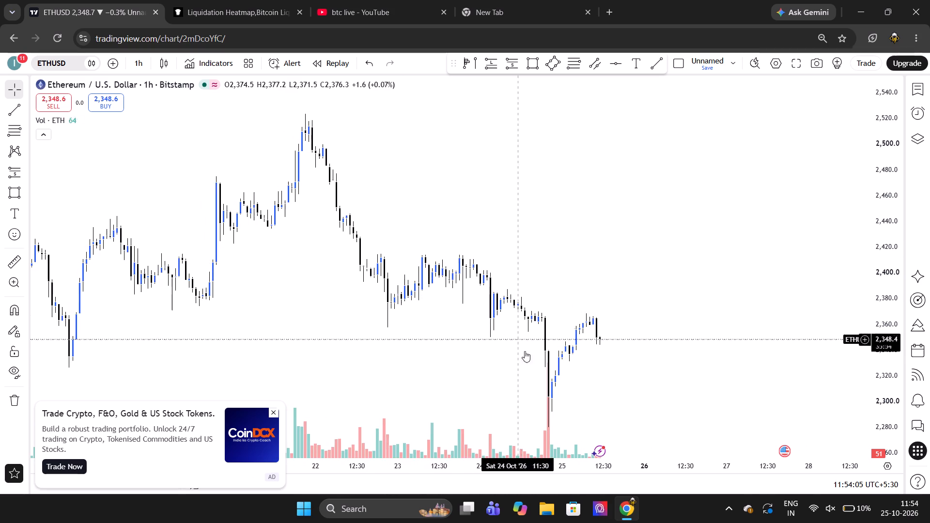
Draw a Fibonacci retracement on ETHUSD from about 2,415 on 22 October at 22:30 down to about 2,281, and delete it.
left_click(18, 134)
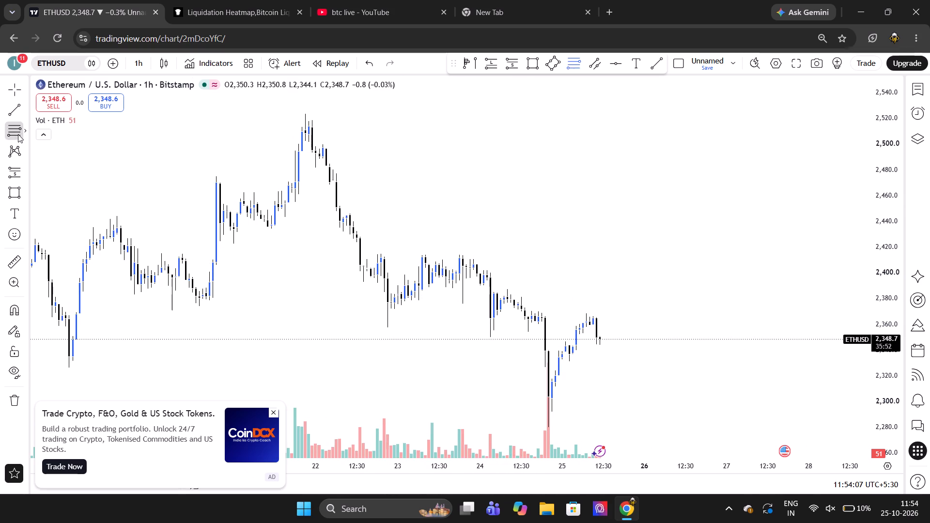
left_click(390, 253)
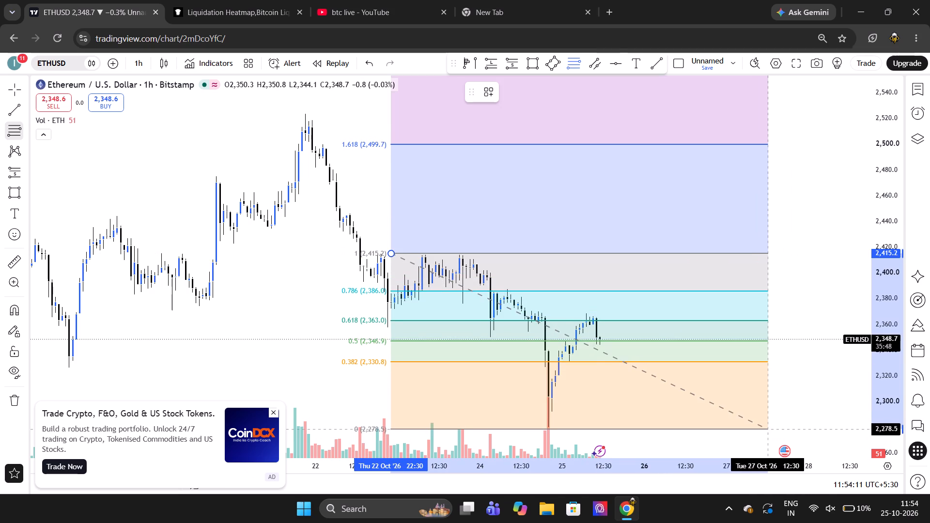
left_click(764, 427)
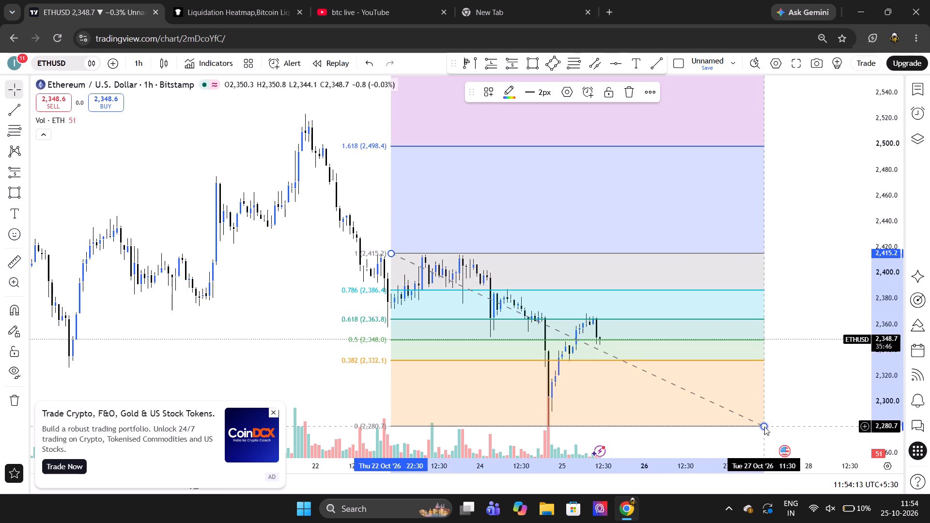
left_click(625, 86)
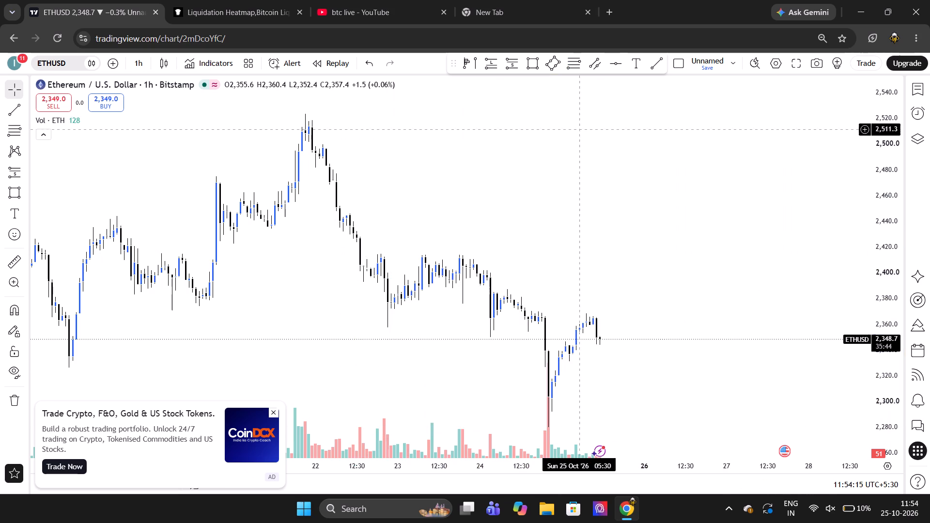
Undo the Fibonacci, interval and symbol changes to return to the BTCUSDT 5-minute chart.
key("ctrl+z")
key("ctrl+z")
key("ctrl+z")
key("ctrl+z")
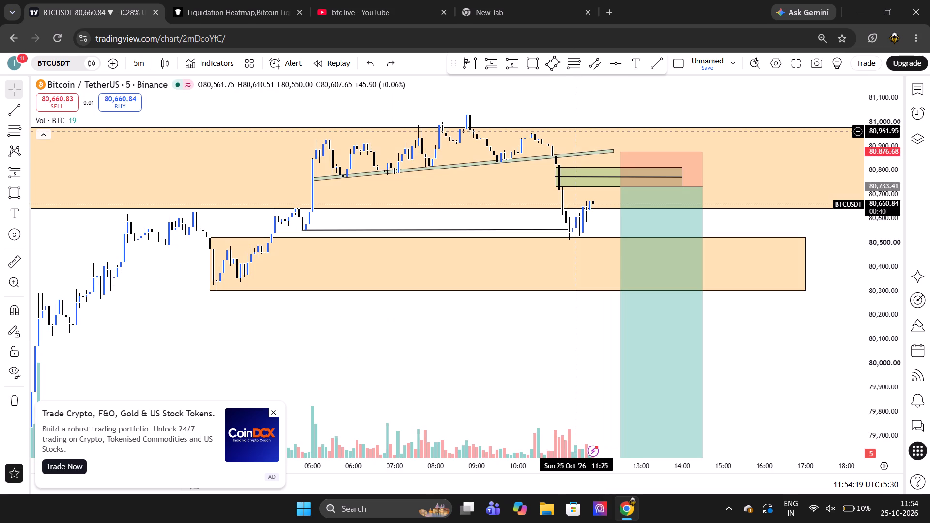
key("ctrl+y")
key("ctrl+z")
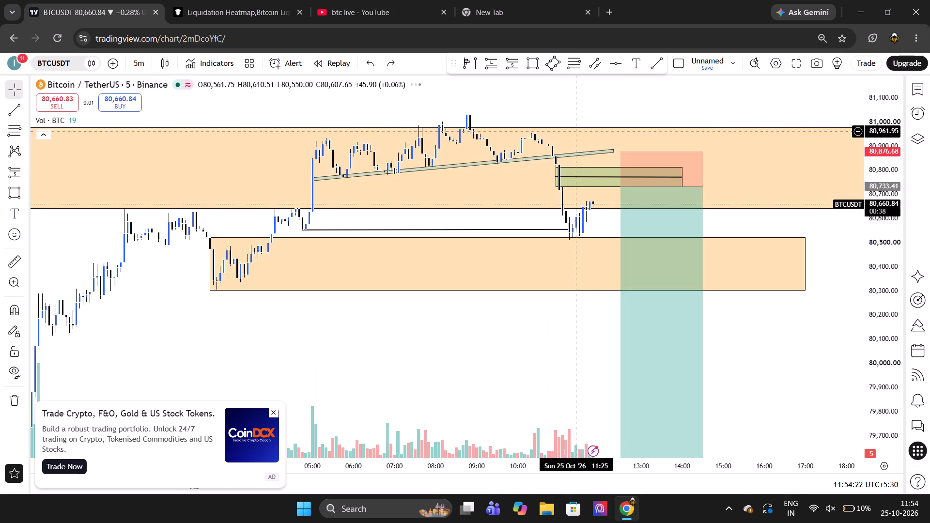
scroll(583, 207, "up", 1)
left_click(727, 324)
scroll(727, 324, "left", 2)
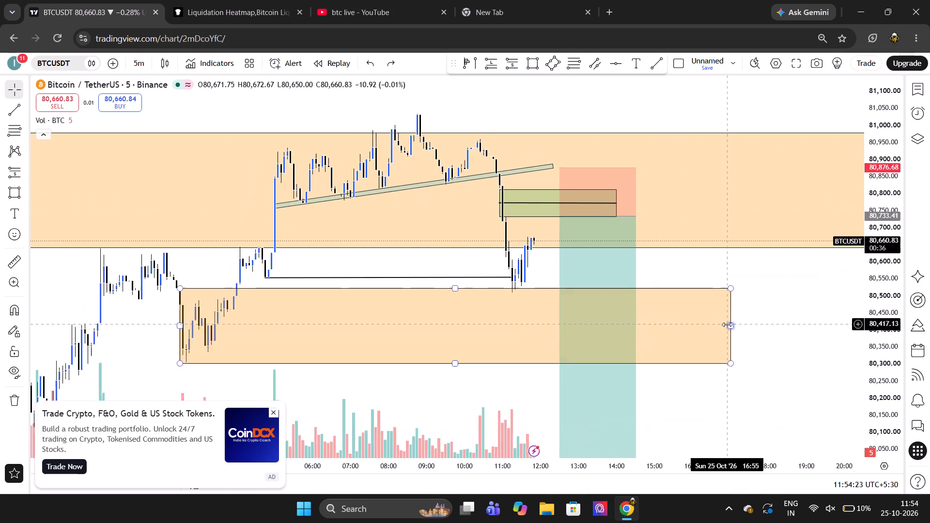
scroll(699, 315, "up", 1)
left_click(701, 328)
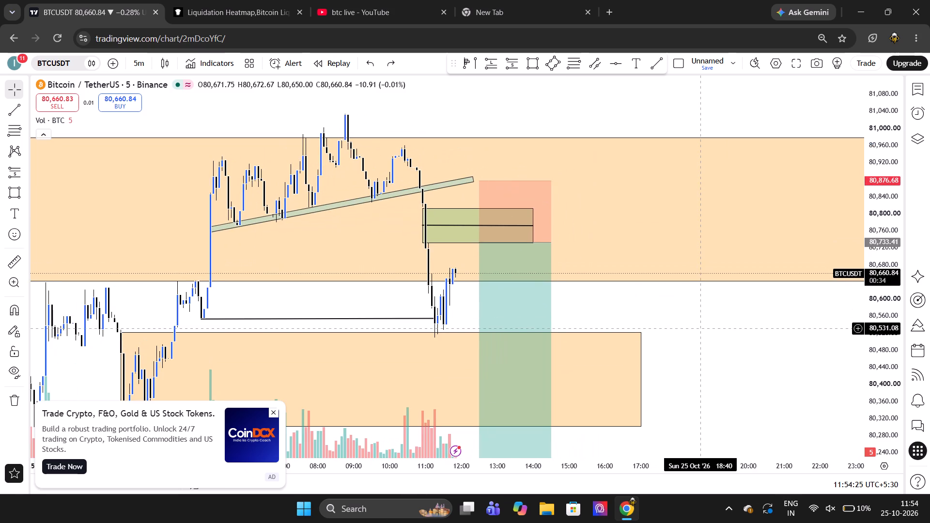
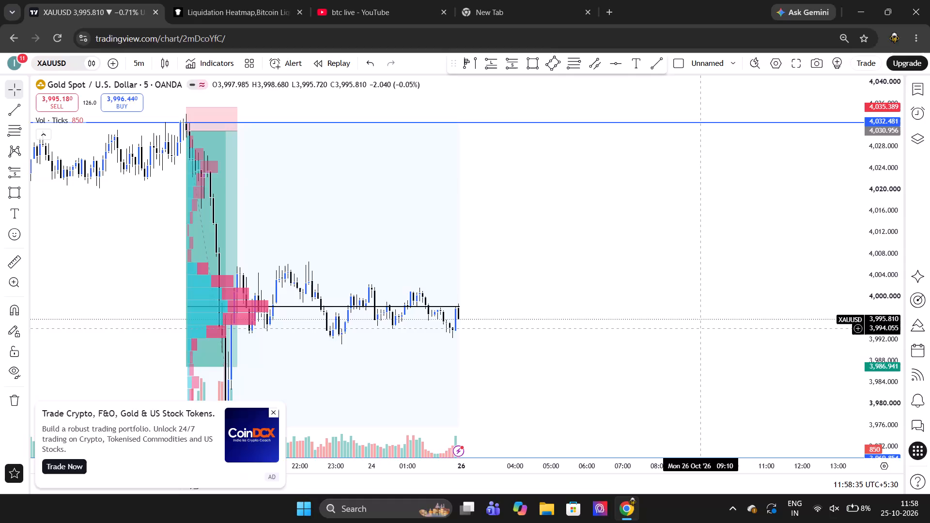
Undo the last two symbol changes to go from XAUUSD back through ETHUSD to the BTCUSDT 5-minute chart.
key("ctrl+z")
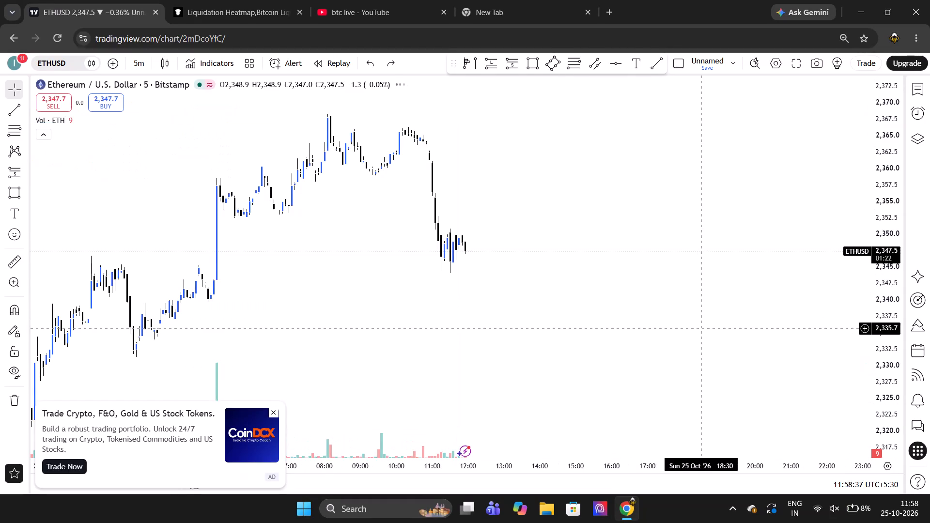
key("ctrl+z")
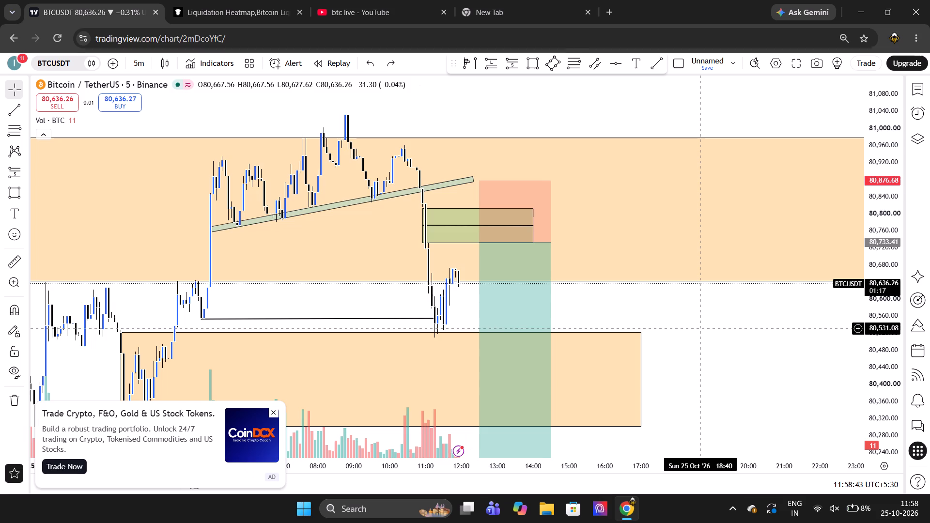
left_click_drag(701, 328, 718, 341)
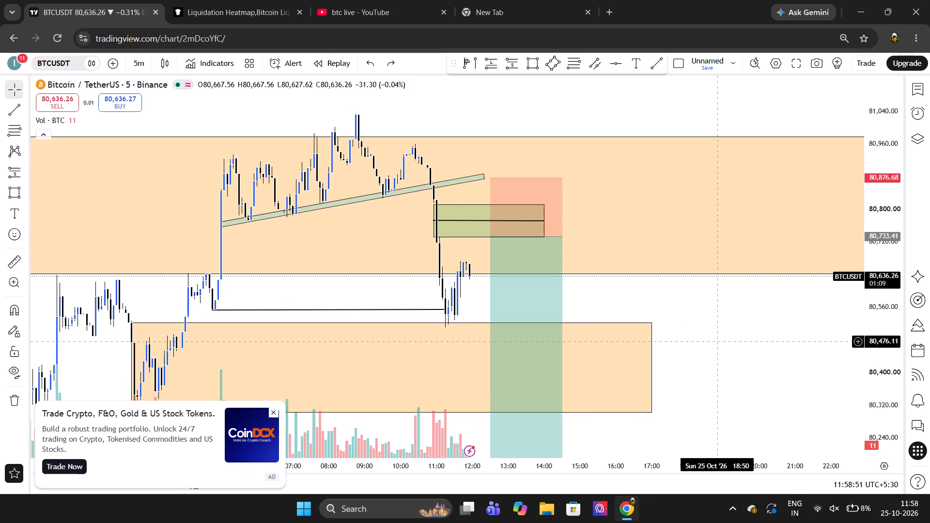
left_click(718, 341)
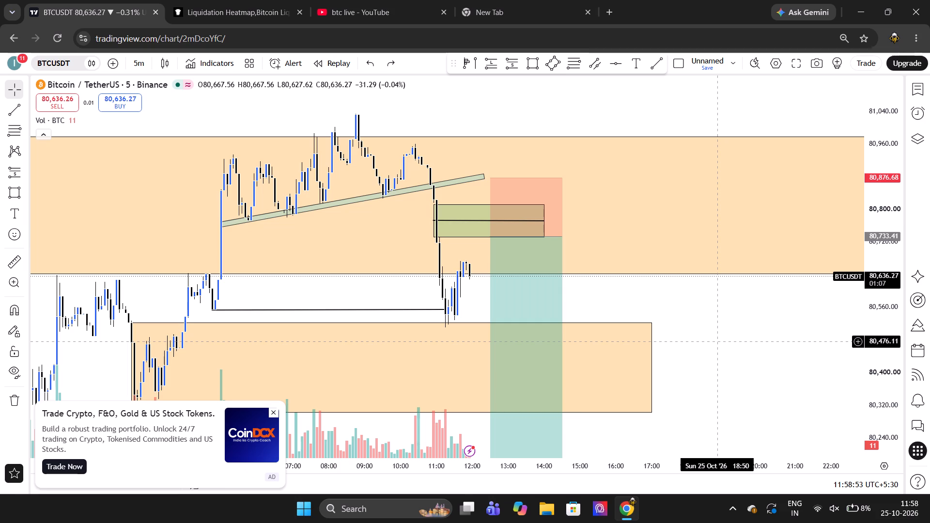